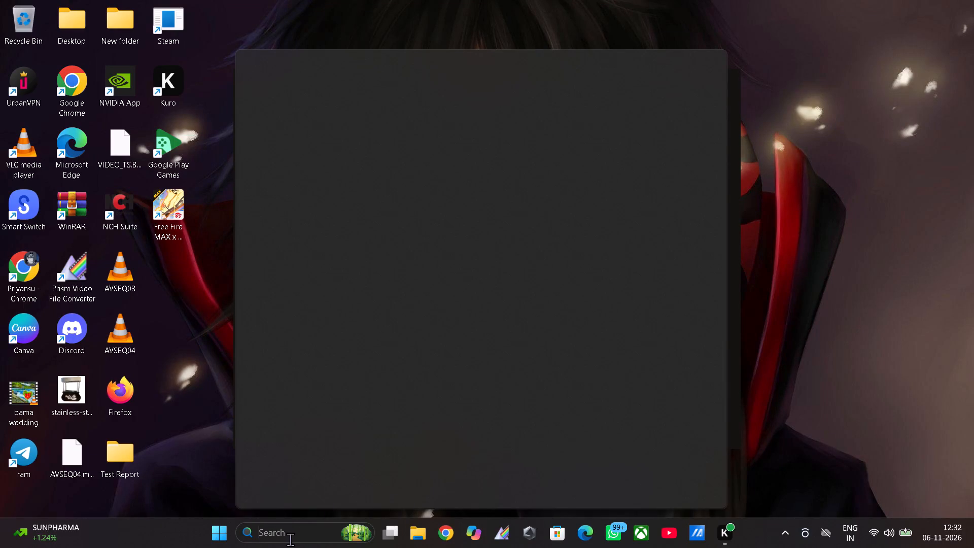
Search the computer for Photoshop and launch it.
type("pht")
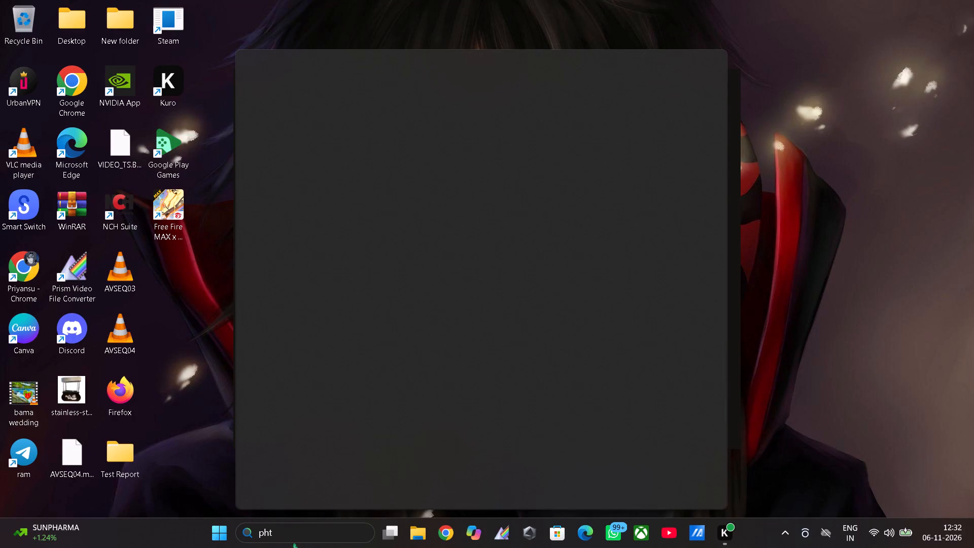
key("BackSpace")
type("otosho")
key("p")
key("Return")
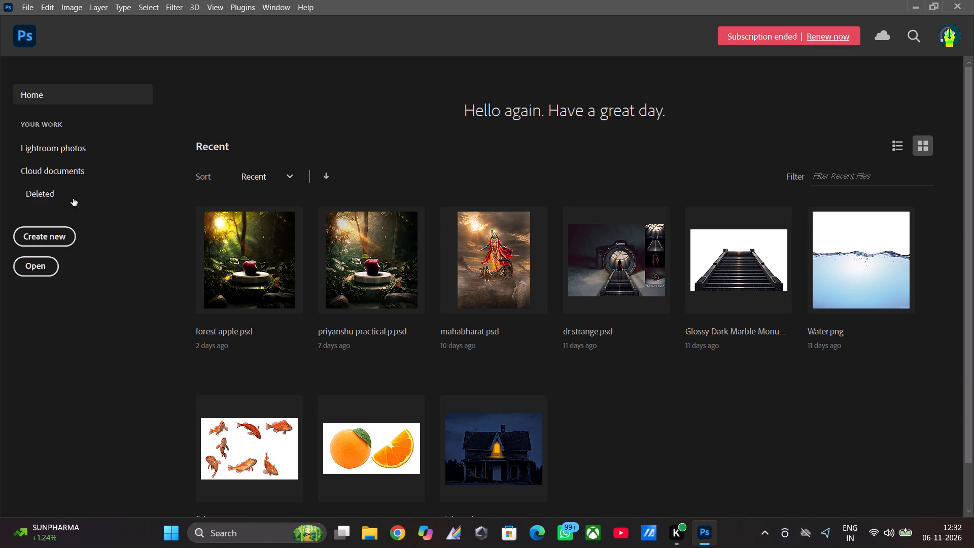
Start a new document and set its width to 800 pixels.
left_click(38, 235)
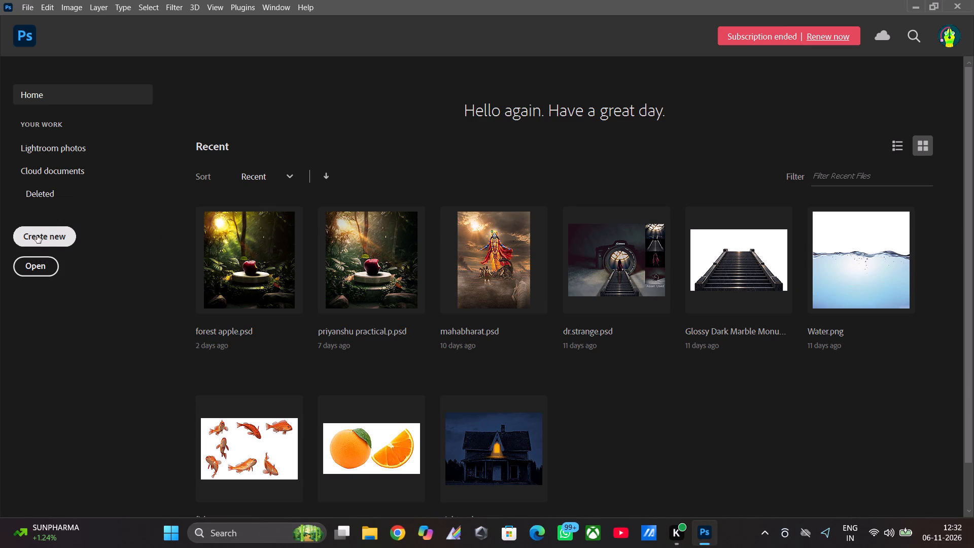
left_click_drag(649, 144, 492, 123)
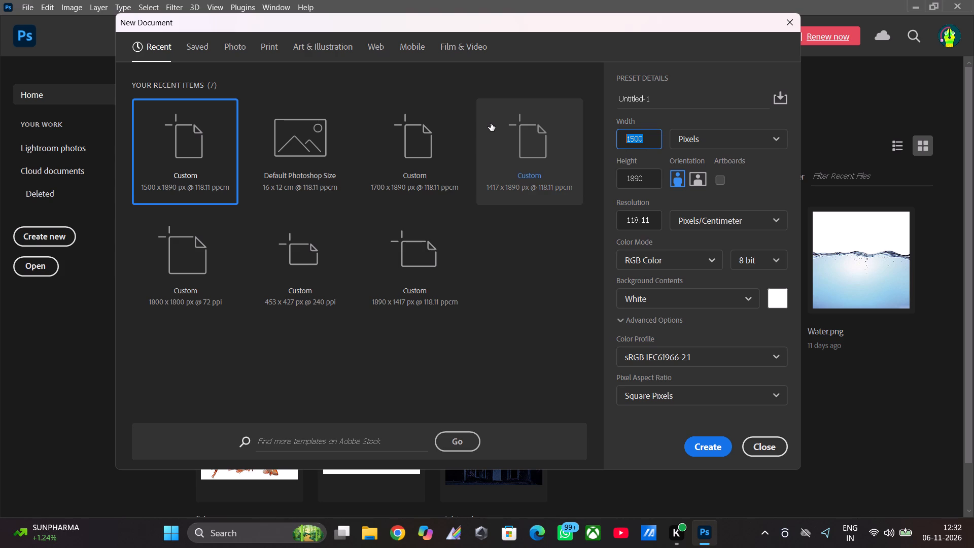
key("BackSpace")
key("8")
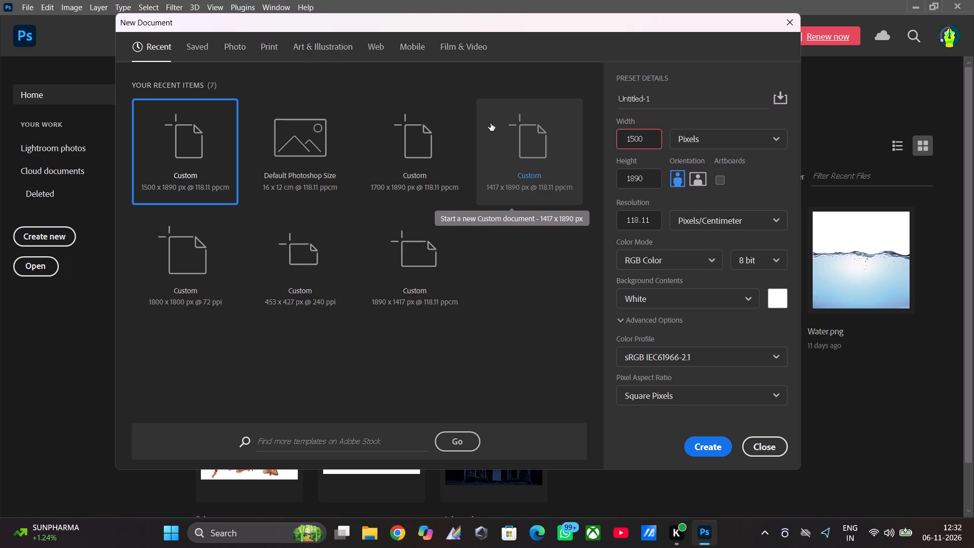
type("00")
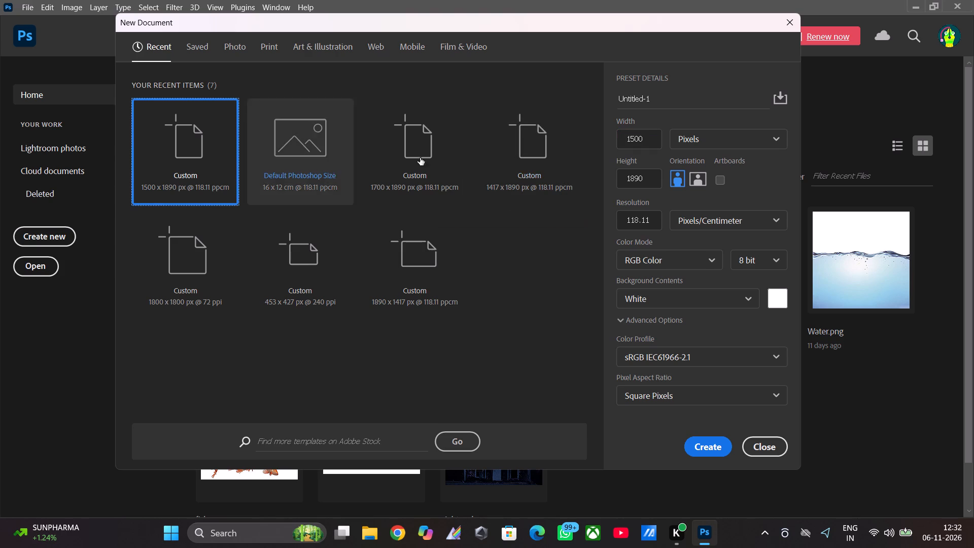
left_click_drag(647, 144, 575, 140)
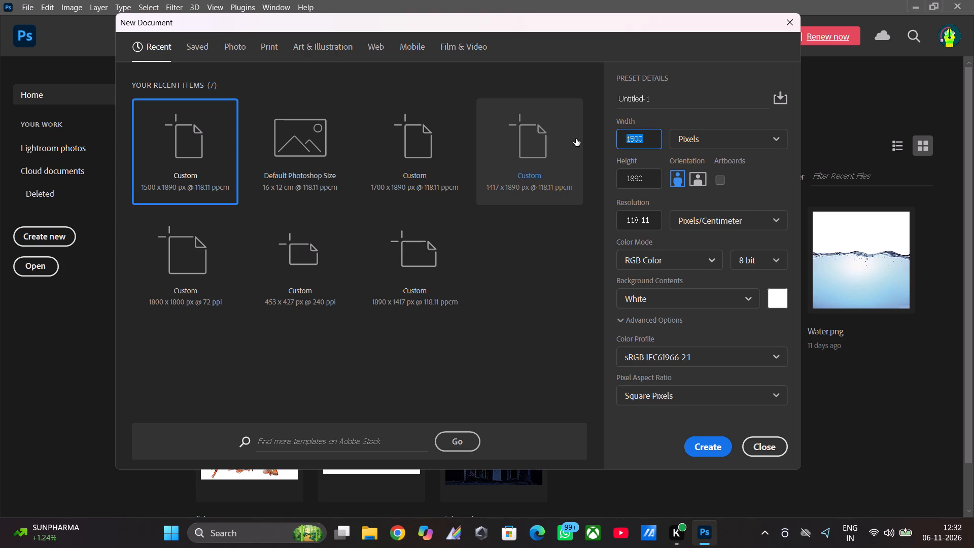
key("BackSpace")
type("800")
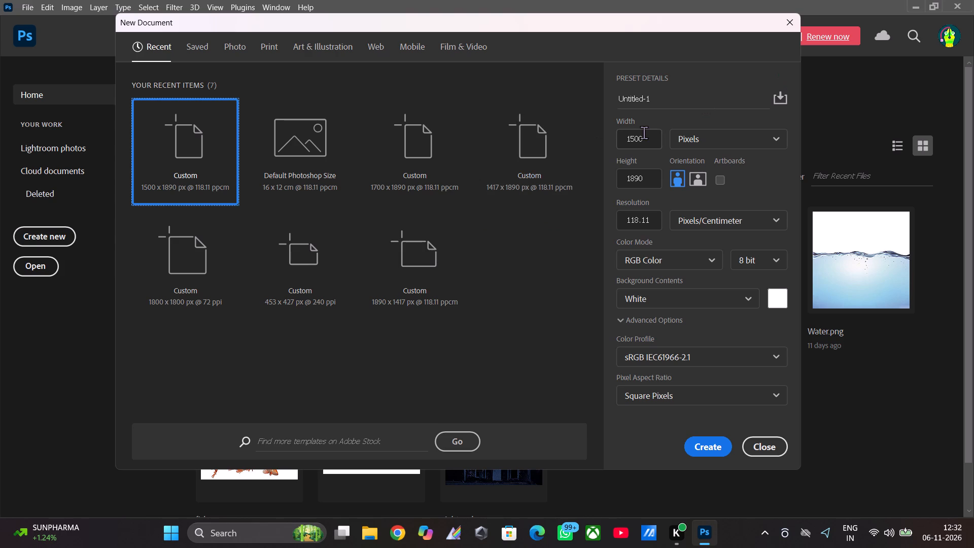
left_click(643, 136)
key("BackSpace")
key("BackSpace")
key("BackSpace")
key("BackSpace")
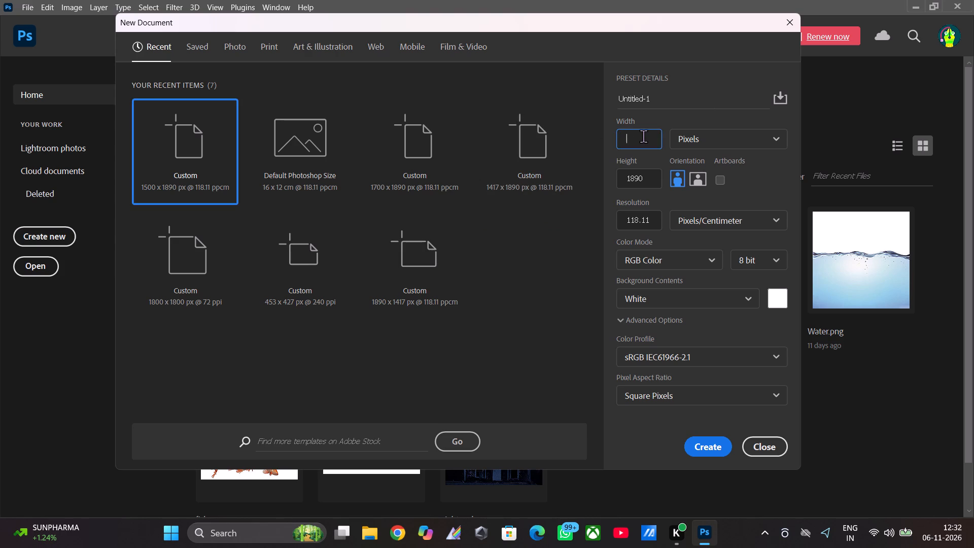
key("8")
type("00")
Set the new document's height to 800 pixels, keep the RGB Color mode, and create it.
left_click_drag(645, 181, 571, 174)
key("BackSpace")
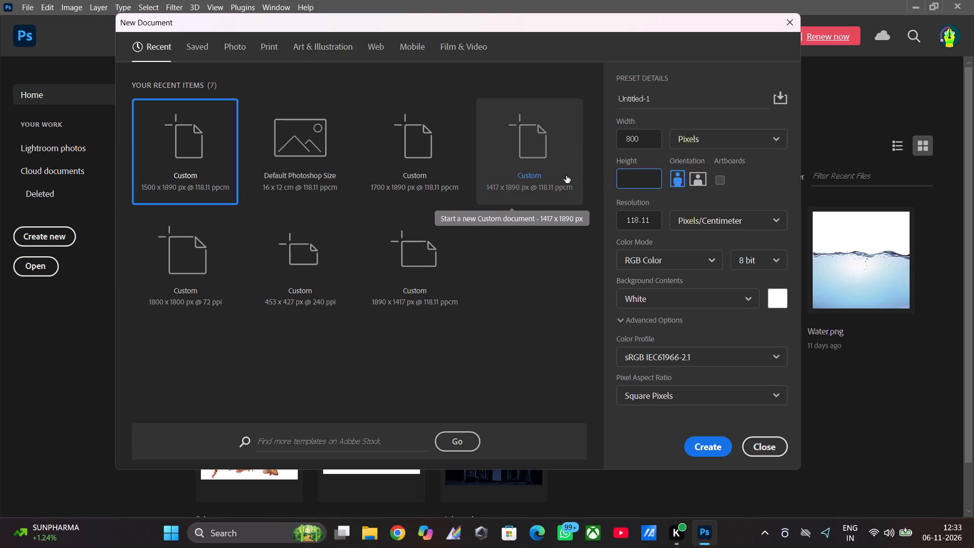
key("8")
type("00")
left_click(669, 269)
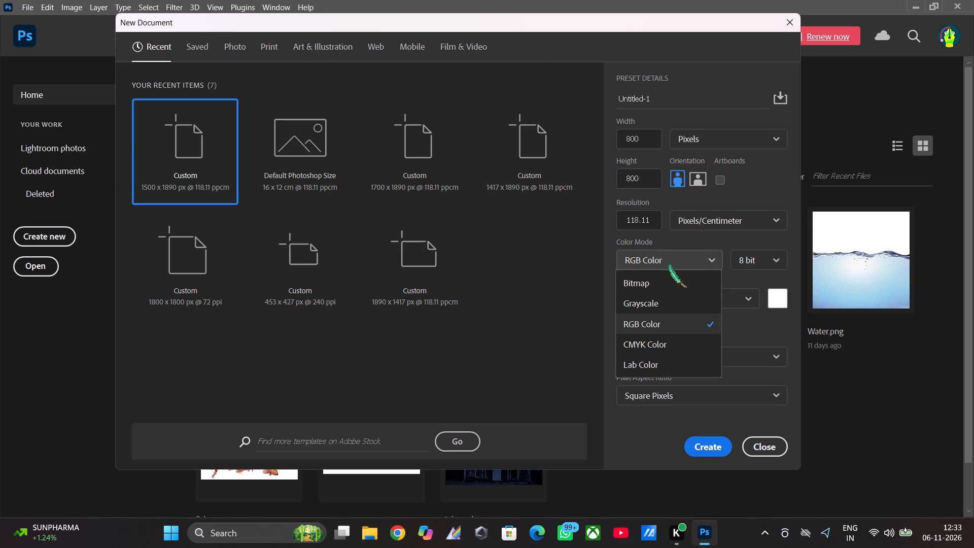
left_click(670, 265)
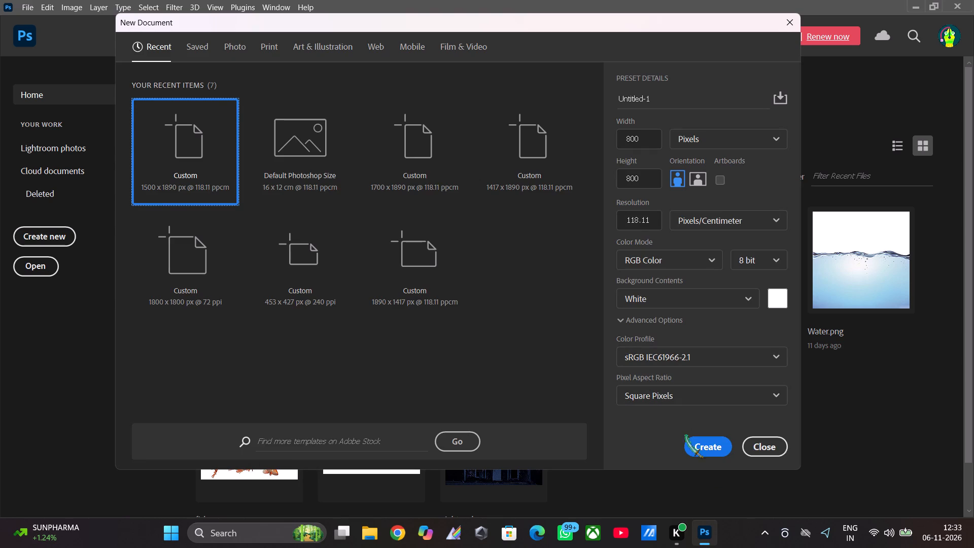
left_click(704, 448)
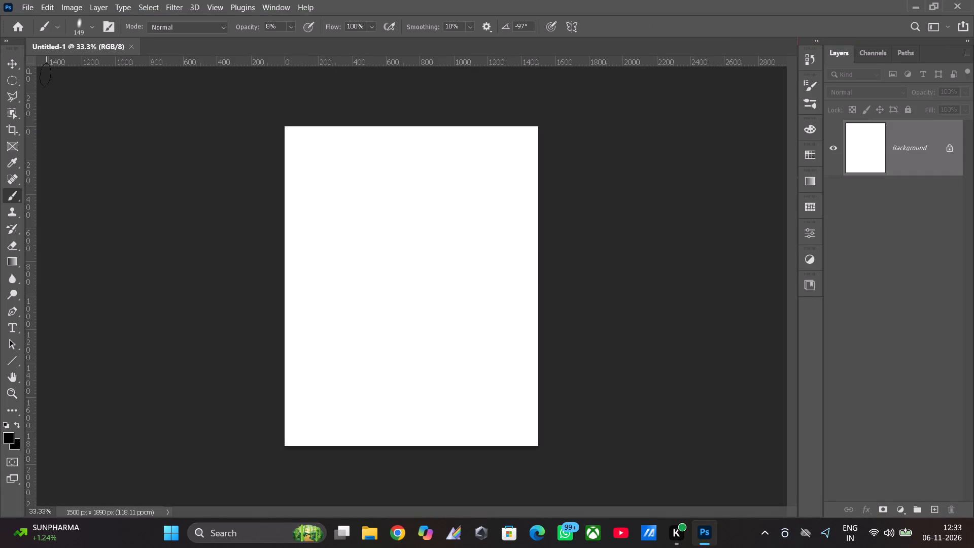
Switch to the Path Selection tool.
left_click(9, 63)
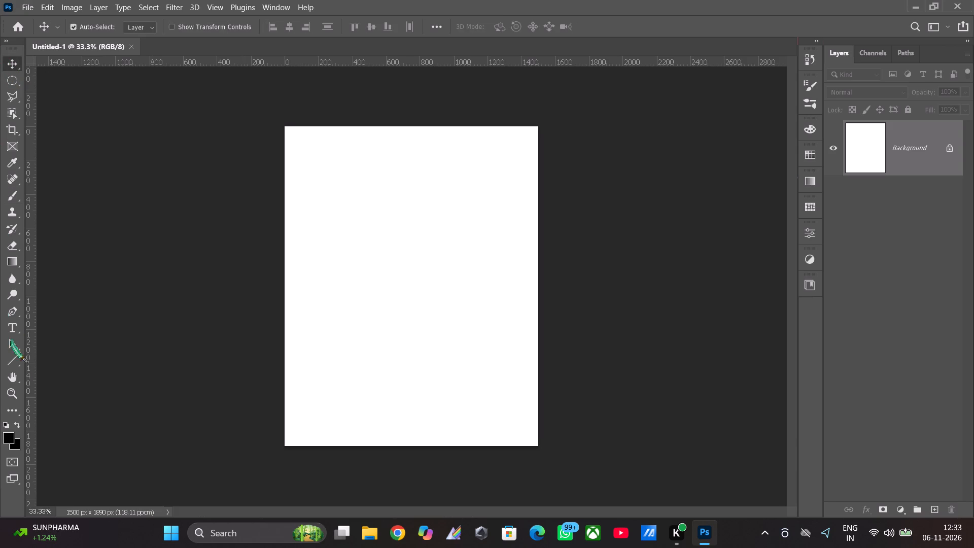
left_click(19, 341)
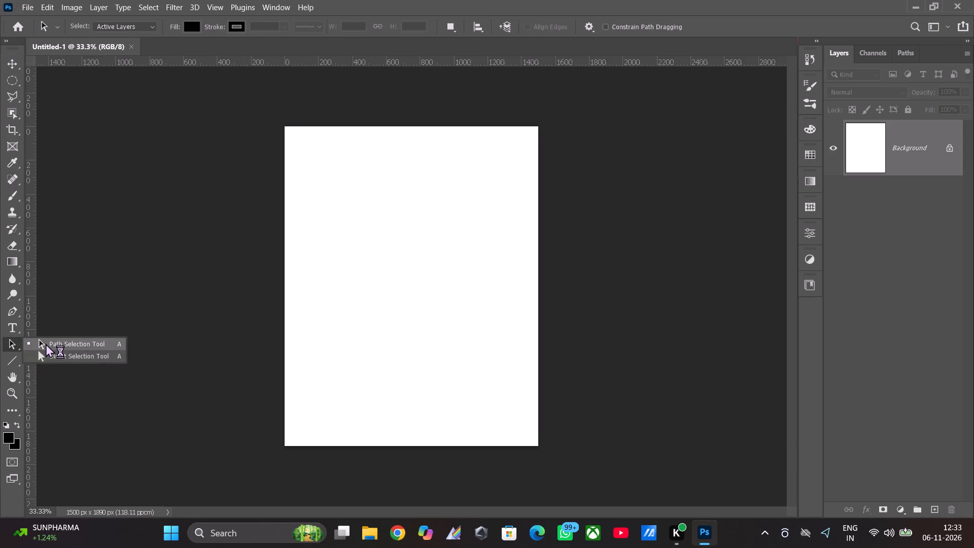
left_click(47, 344)
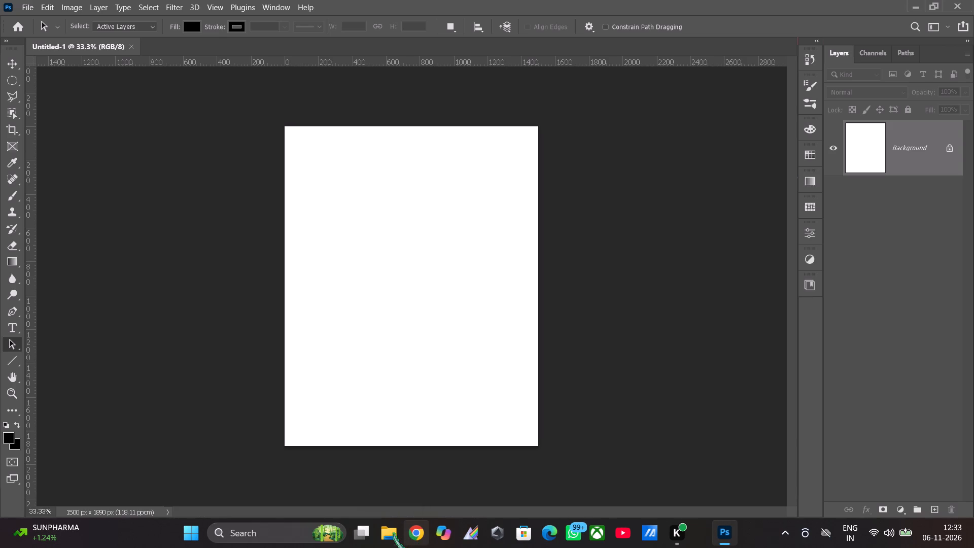
Switch to Chrome with the Work profile and open the Magnific website.
double_click(412, 530)
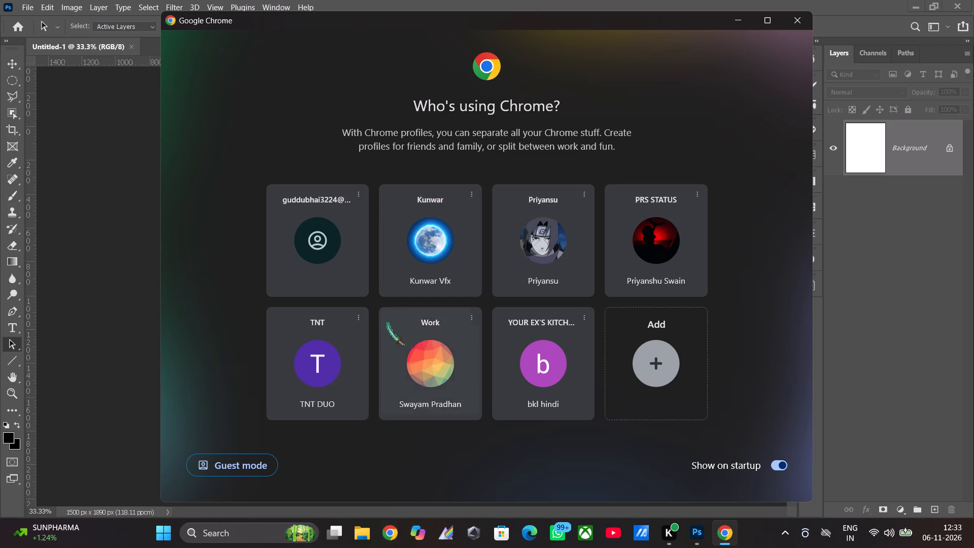
double_click(430, 373)
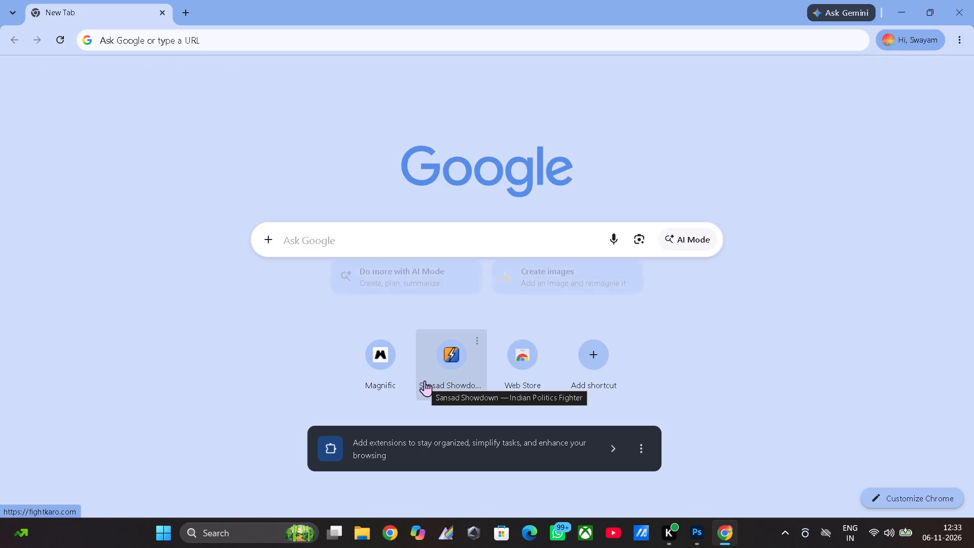
left_click(418, 247)
type("ma")
left_click(304, 328)
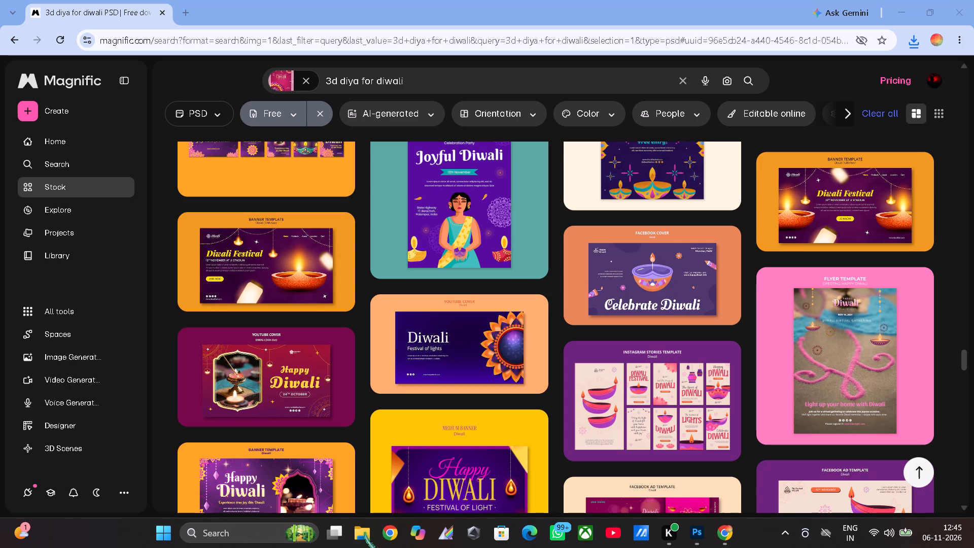
double_click(364, 533)
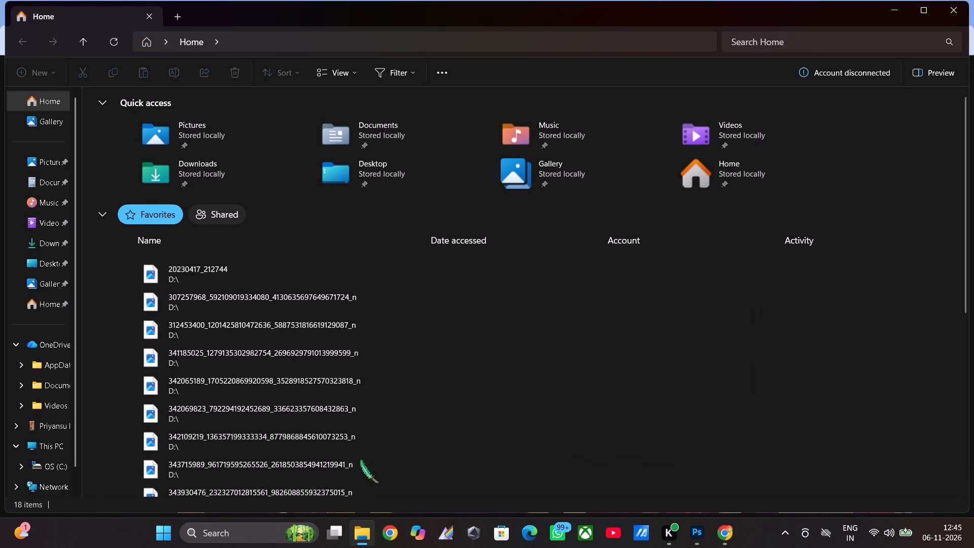
double_click(48, 243)
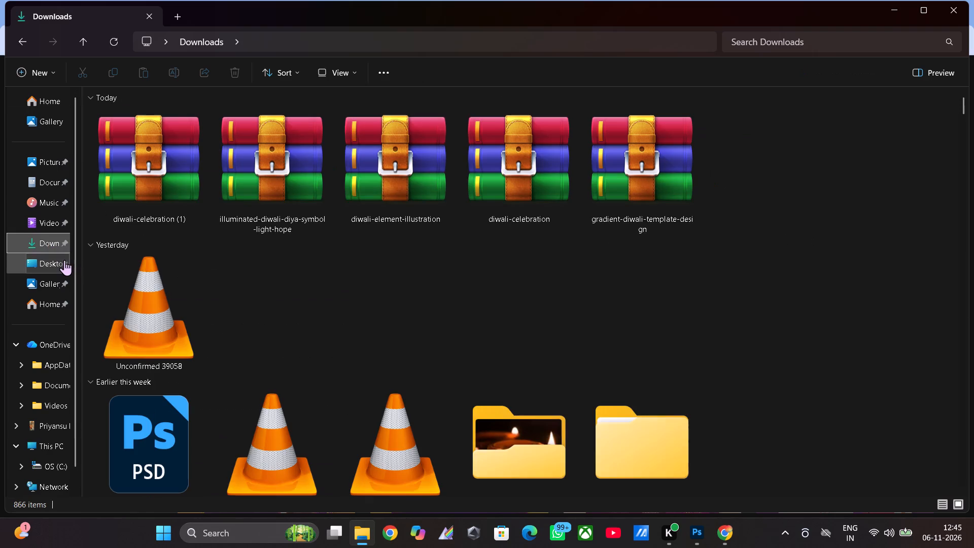
Extract the gradient-diwali-template-design archive with the Downloads folder itself as the destination.
left_click(599, 166)
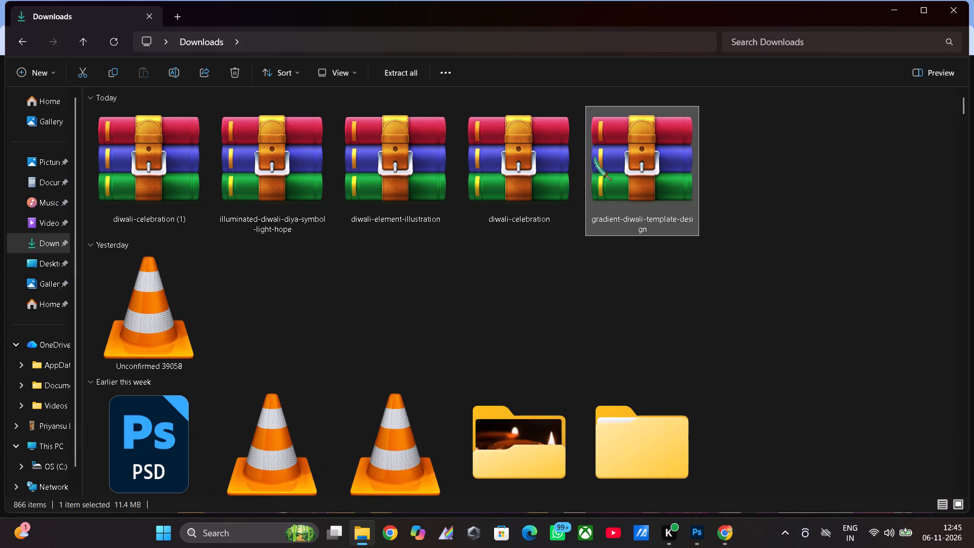
right_click(619, 165)
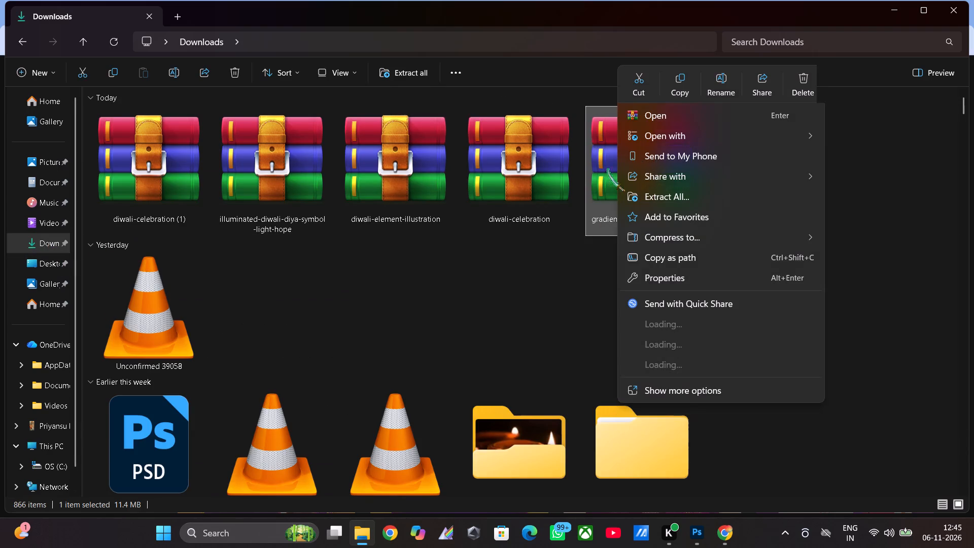
left_click(660, 192)
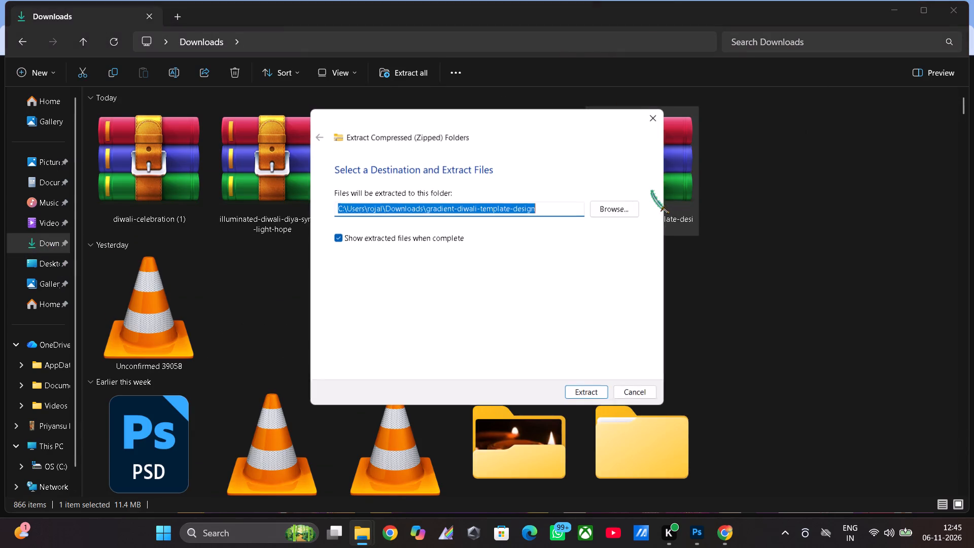
left_click(614, 210)
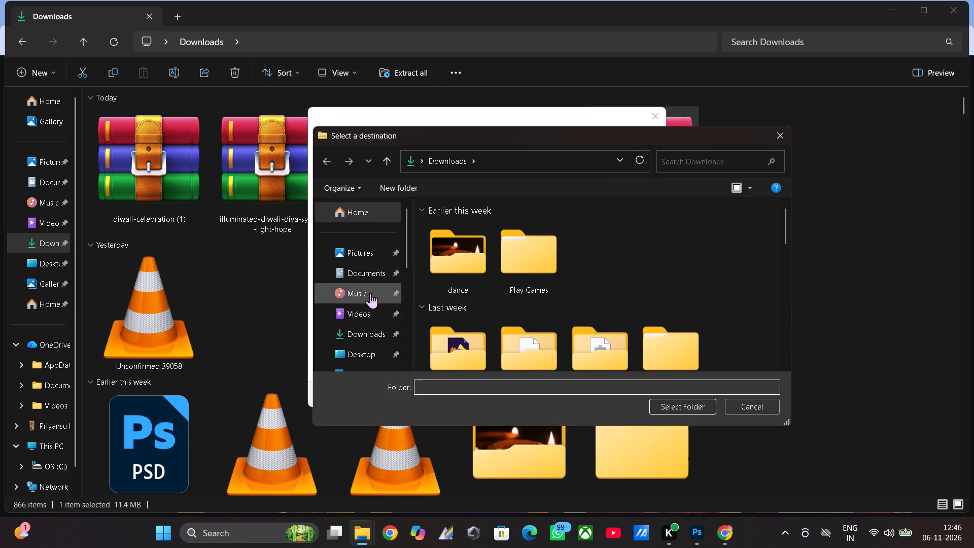
left_click(343, 333)
left_click(676, 407)
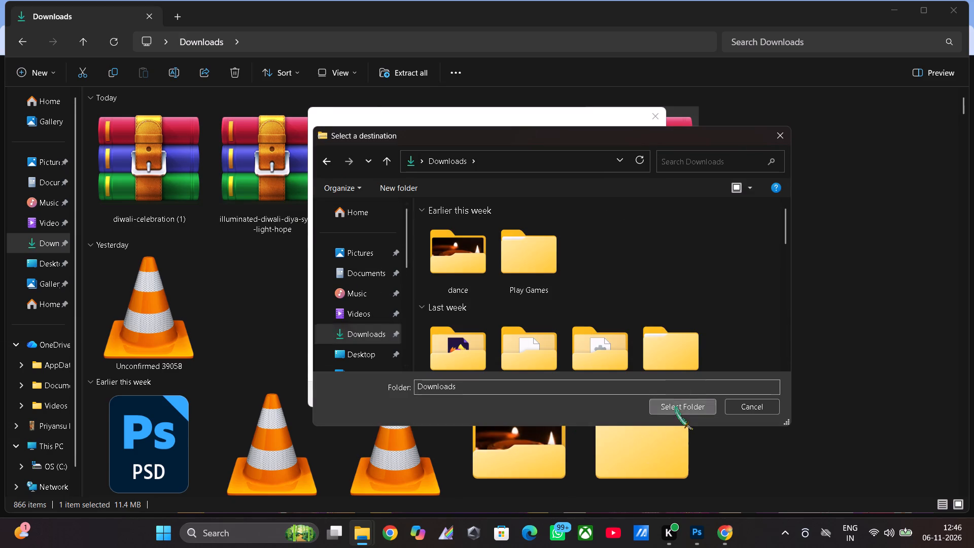
Run the extraction of the gradient-diwali-template-design archive into the Downloads folder.
left_click(597, 394)
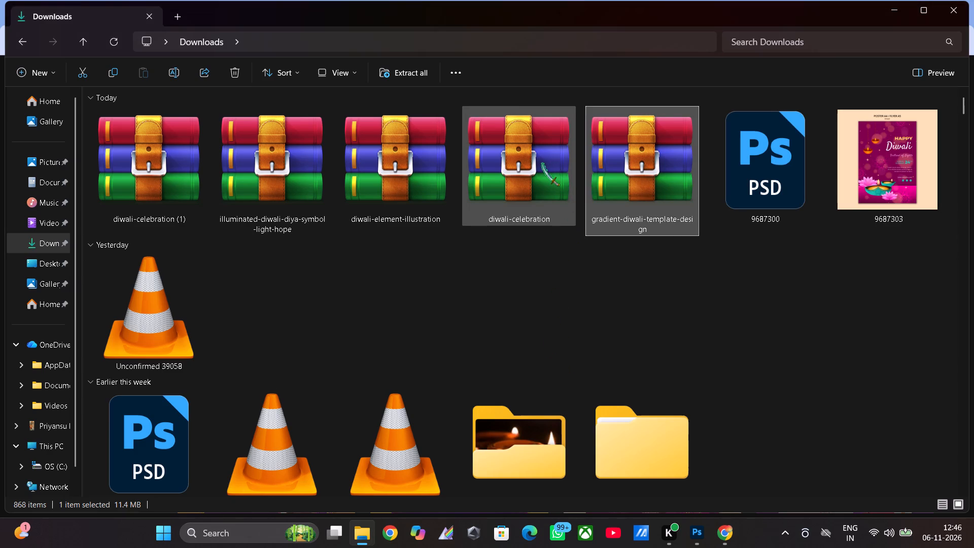
Extract the first diwali-celebration archive, the one without (1), into its default diwali-celebration subfolder and close the extracted folder's window.
left_click(542, 163)
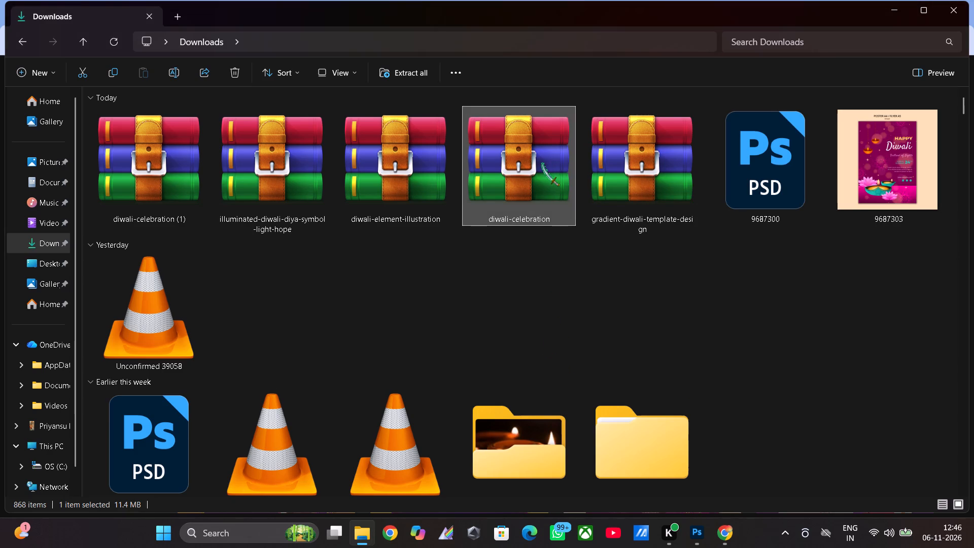
right_click(542, 163)
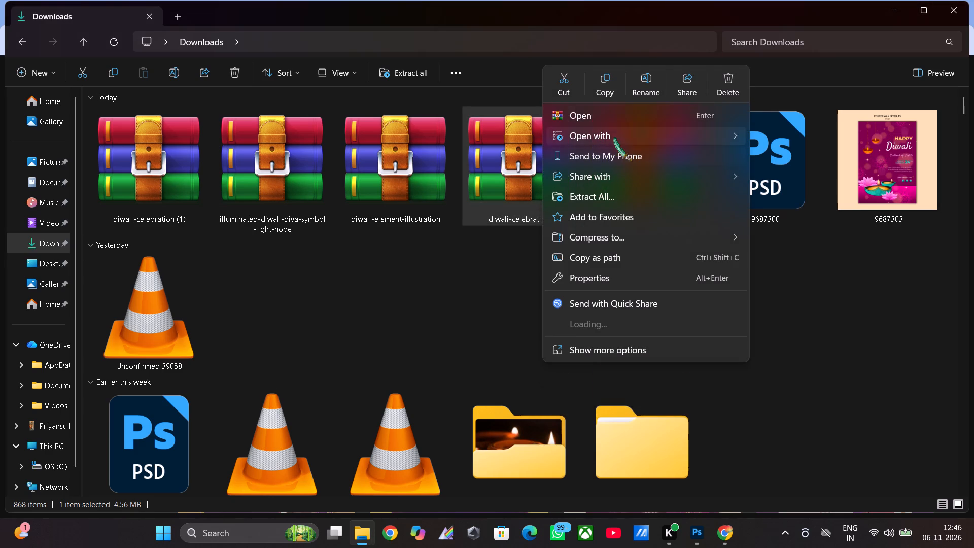
left_click(603, 198)
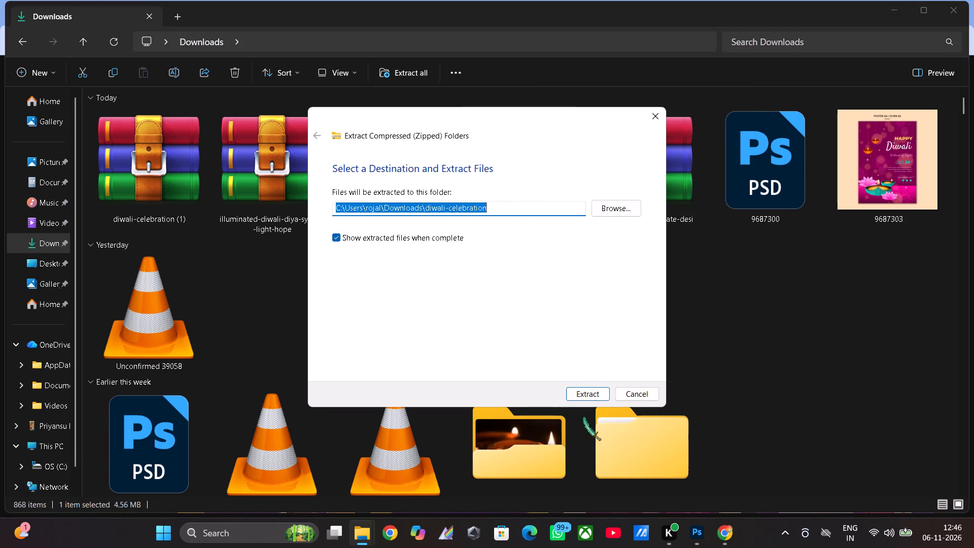
left_click(584, 393)
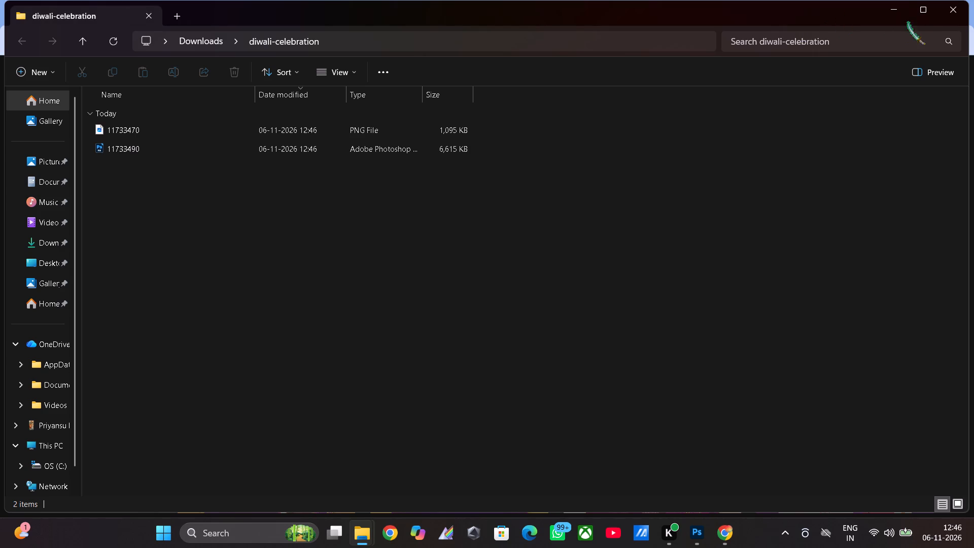
left_click(951, 9)
Extract the same diwali-celebration archive again, choosing the Downloads folder itself as the destination.
right_click(523, 179)
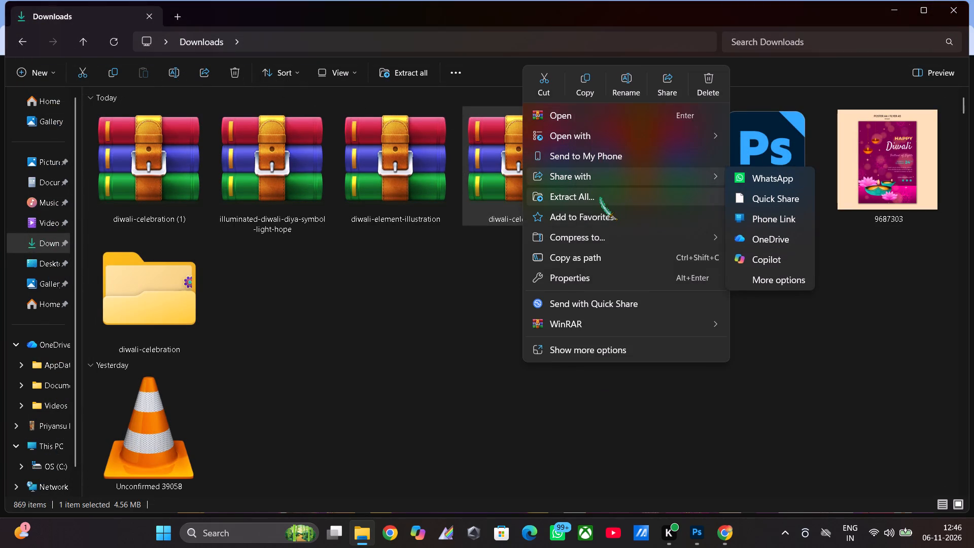
left_click(597, 198)
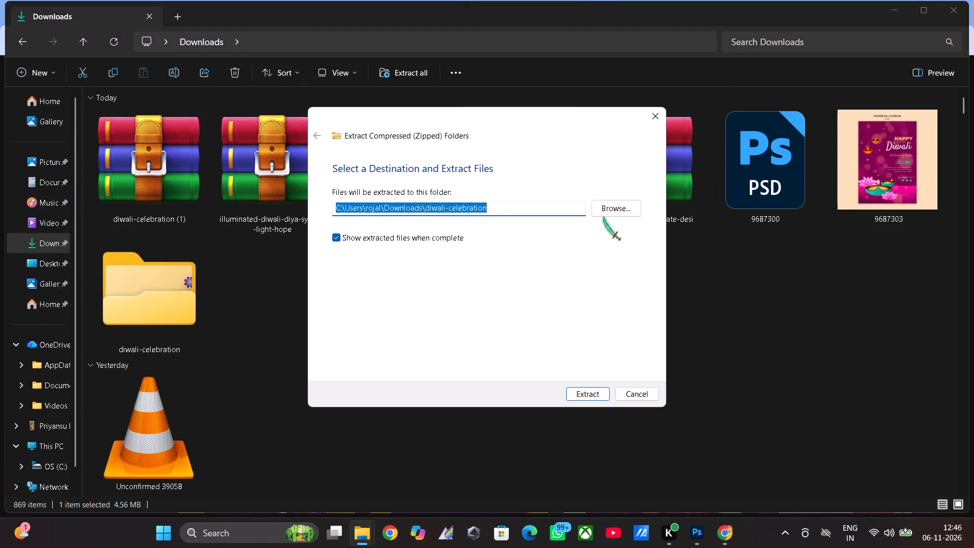
left_click(610, 209)
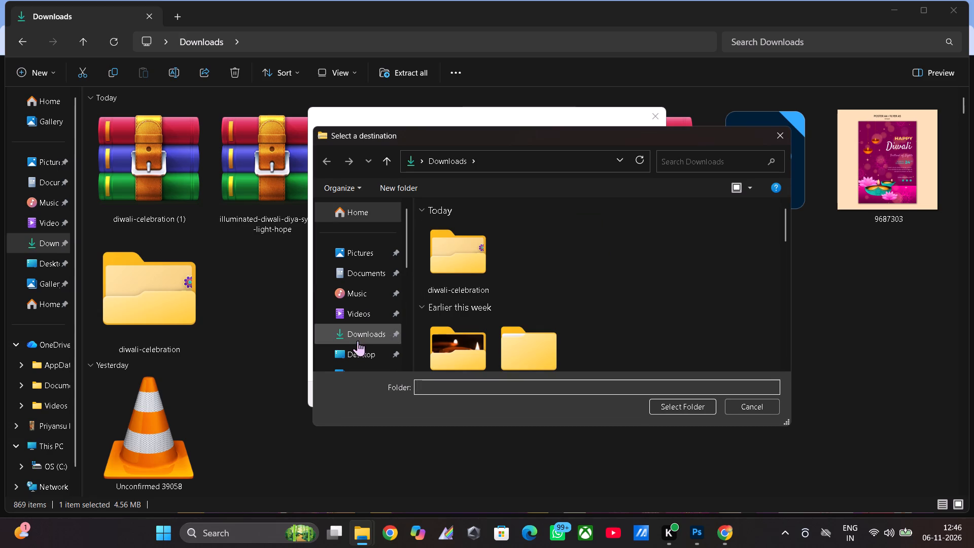
left_click(360, 340)
left_click(679, 401)
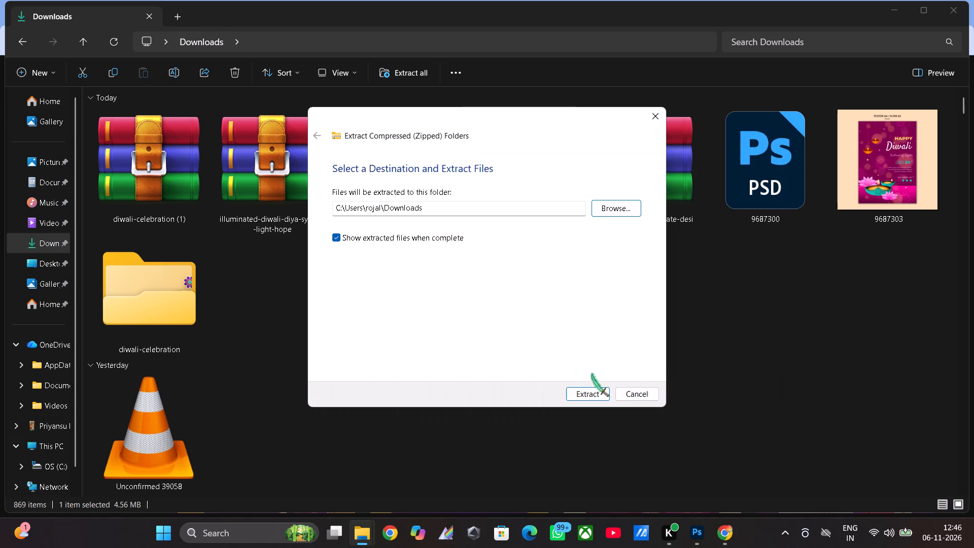
left_click(585, 397)
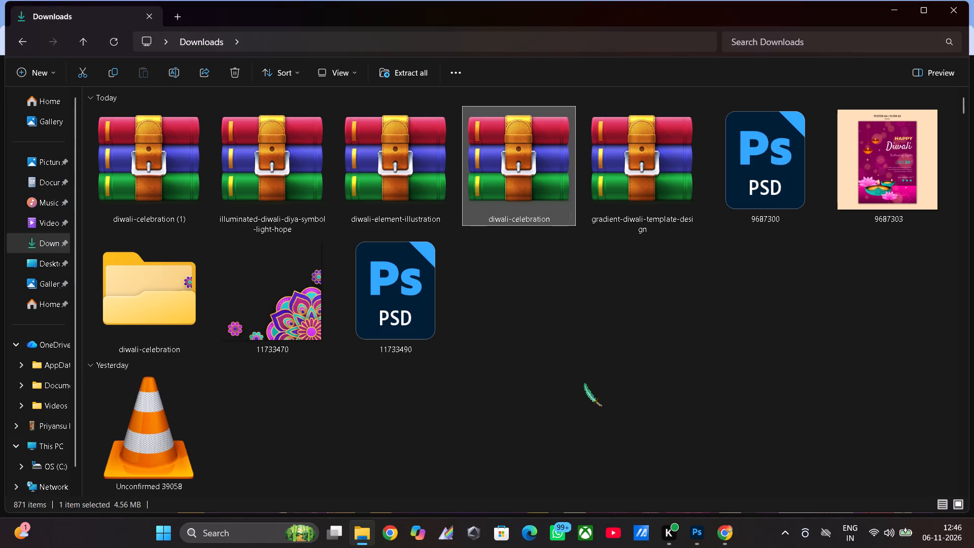
Start extracting the diwali-element-illustration archive.
right_click(398, 180)
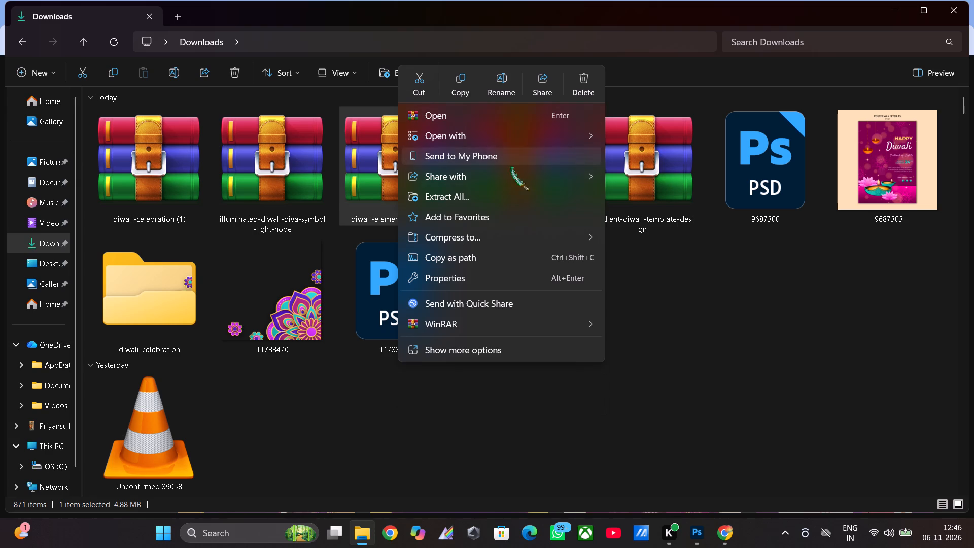
left_click(495, 203)
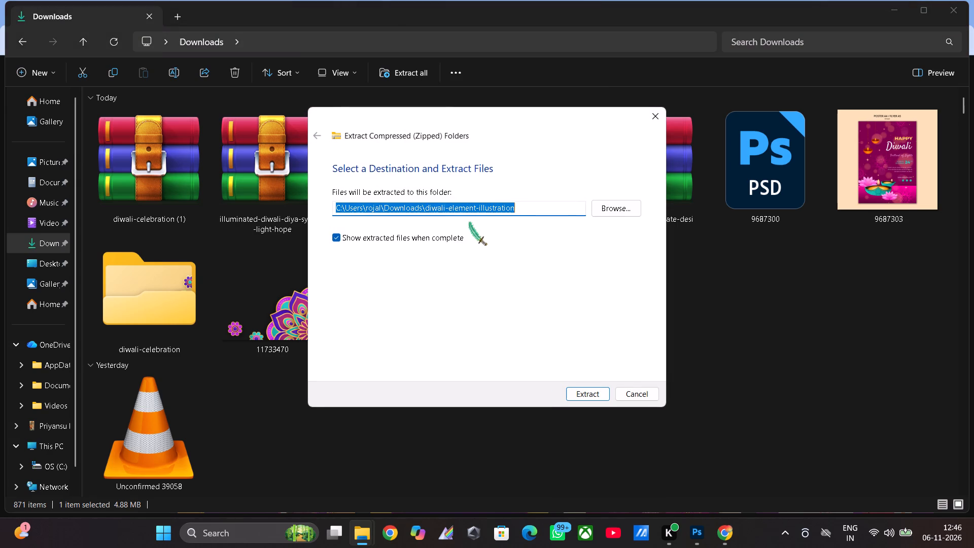
Extract the diwali-element-illustration archive directly into the Downloads folder.
left_click_drag(606, 209, 609, 215)
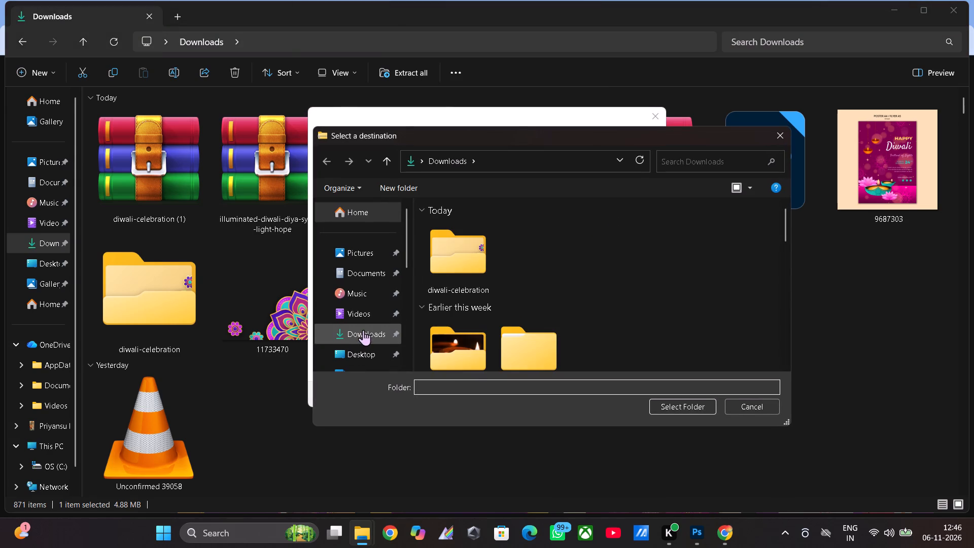
left_click(364, 329)
left_click(699, 408)
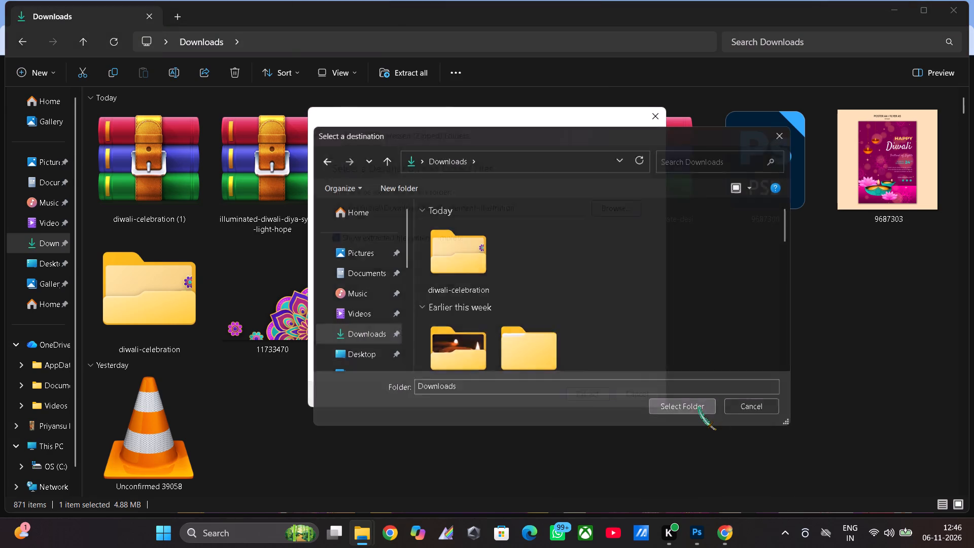
left_click(597, 391)
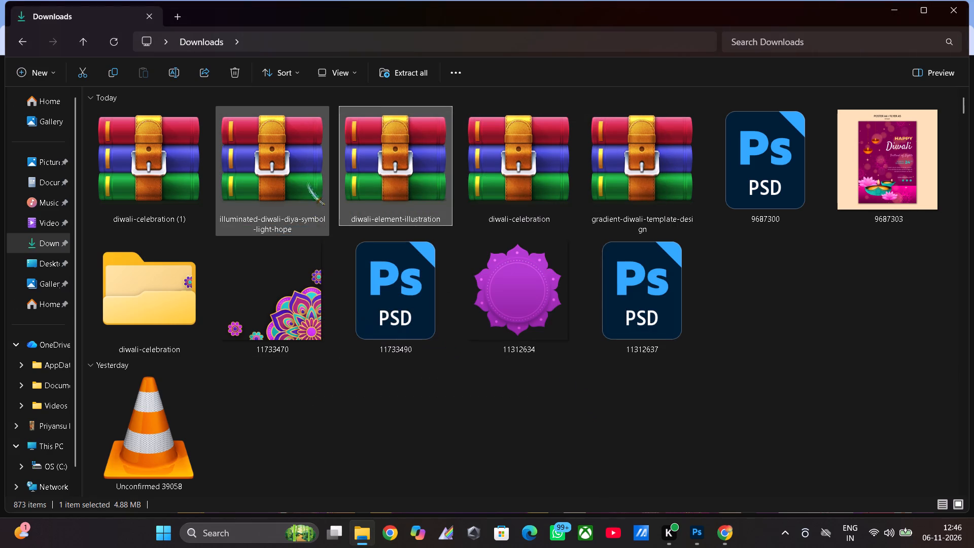
Extract the illuminated-diwali-diya-symbol-light-hope archive directly into the Downloads folder.
right_click(296, 174)
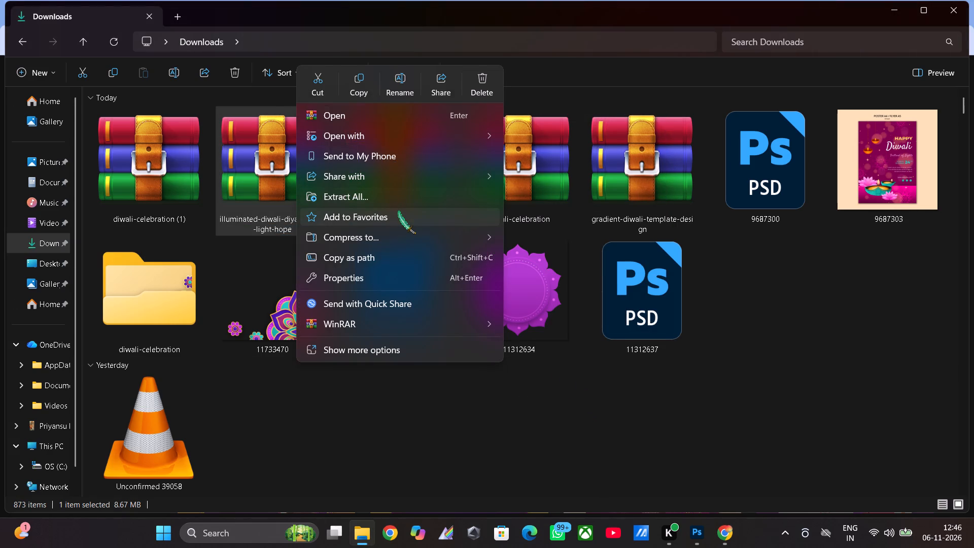
left_click(399, 203)
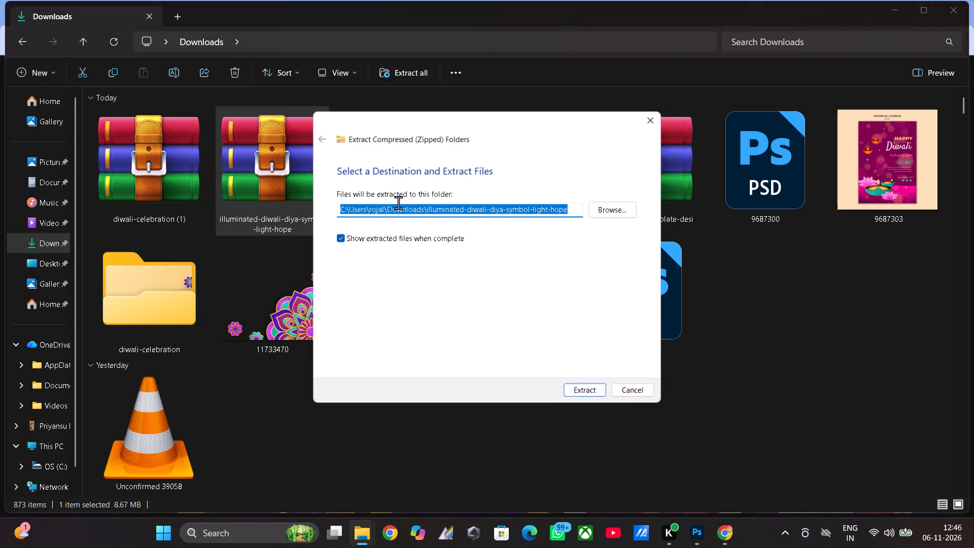
left_click(608, 203)
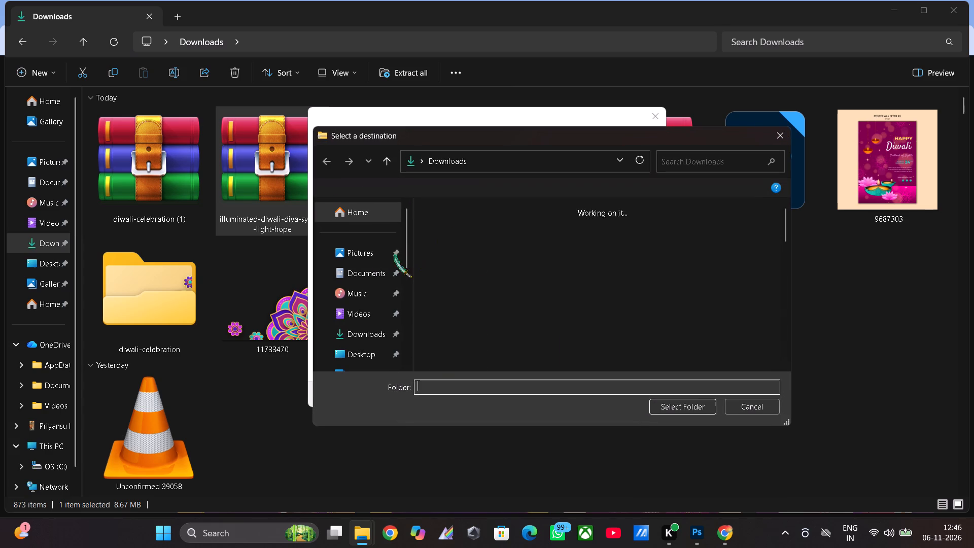
left_click(357, 341)
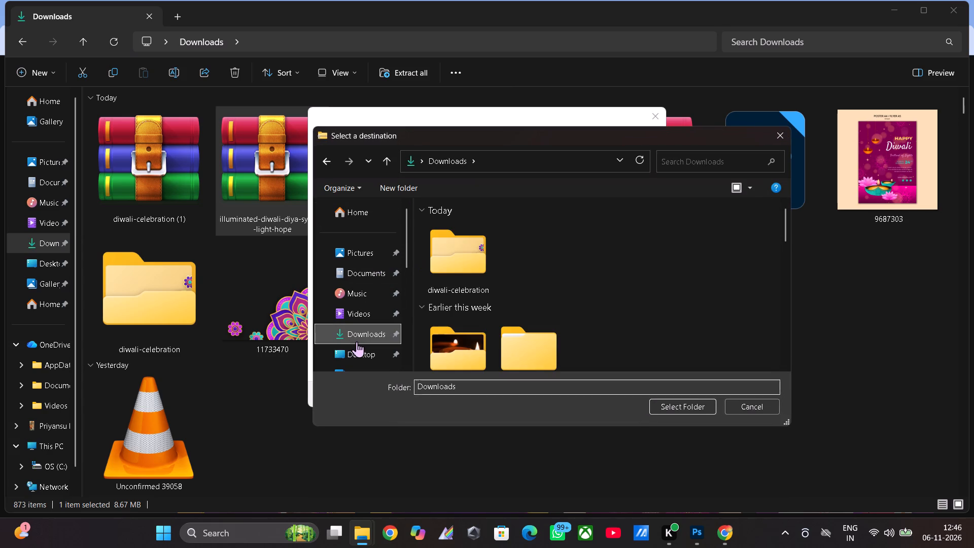
left_click(672, 406)
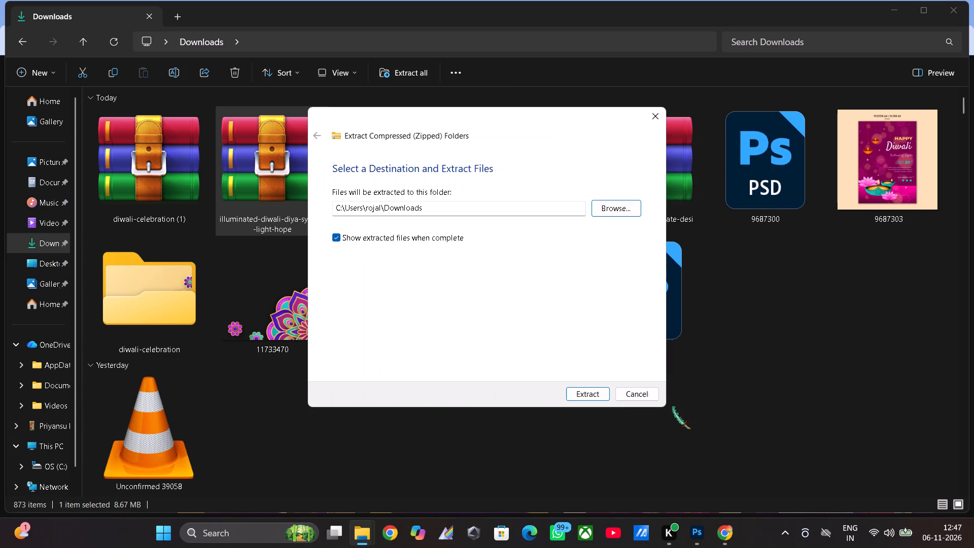
left_click(583, 387)
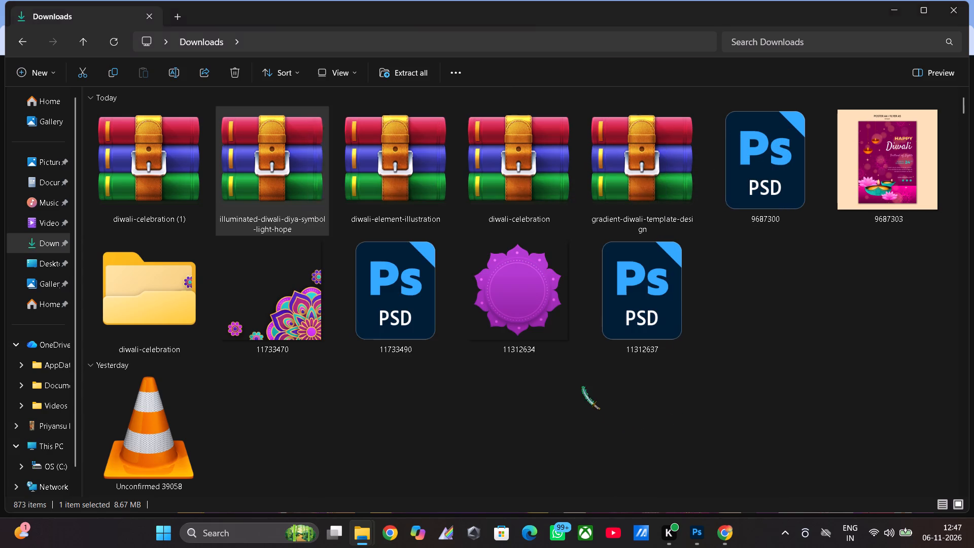
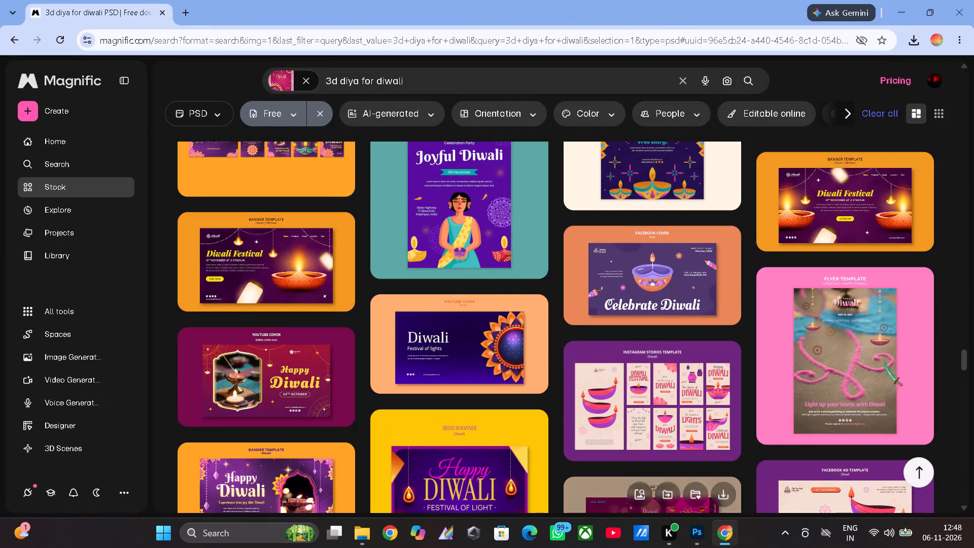
Open the 9687300 PSD template from Downloads in Adobe Photoshop 2021, keeping its layers.
left_click(911, 16)
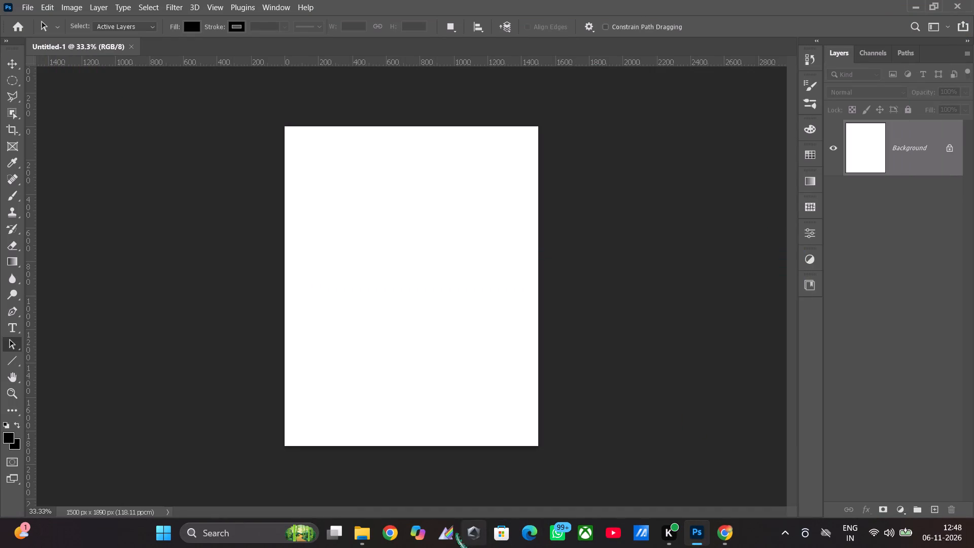
left_click(372, 533)
scroll(455, 312, "up", 3)
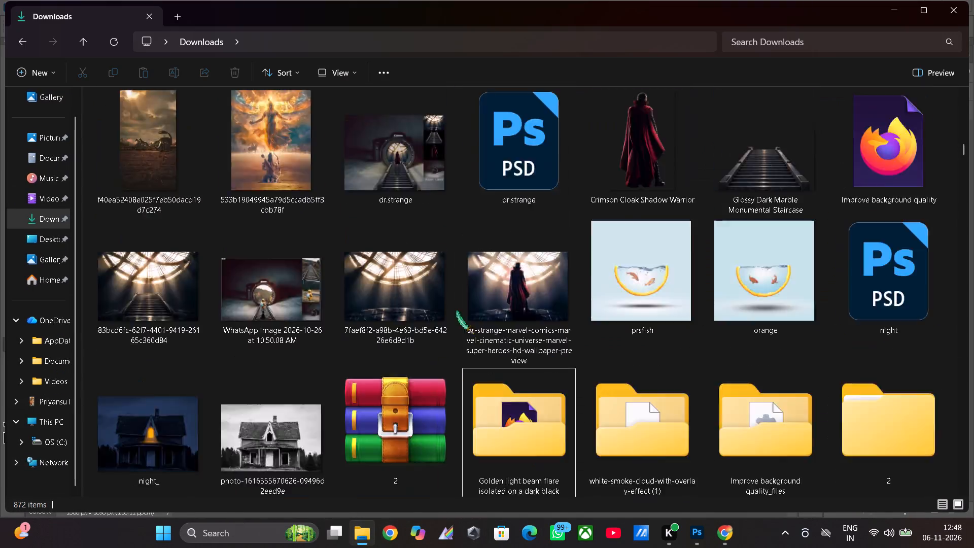
scroll(457, 312, "up", 20)
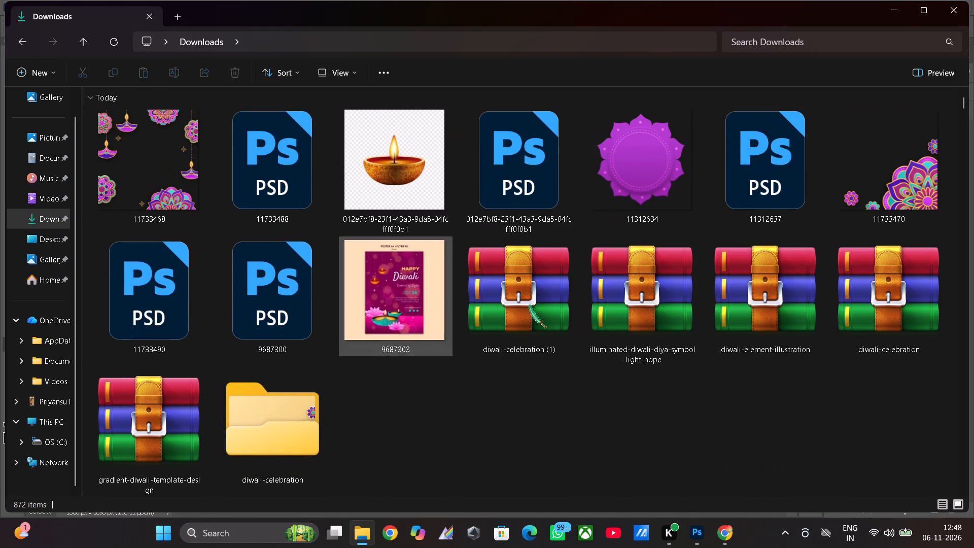
right_click(241, 282)
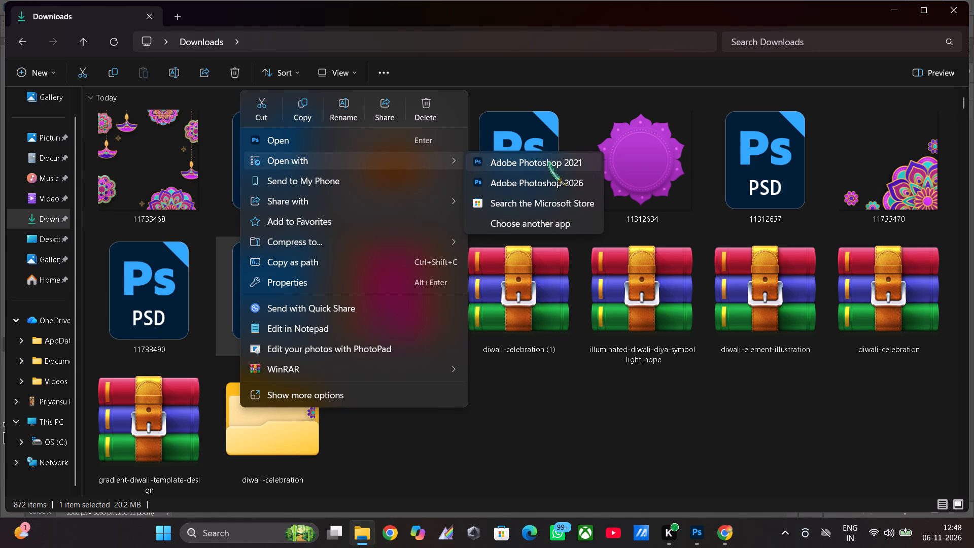
left_click(549, 163)
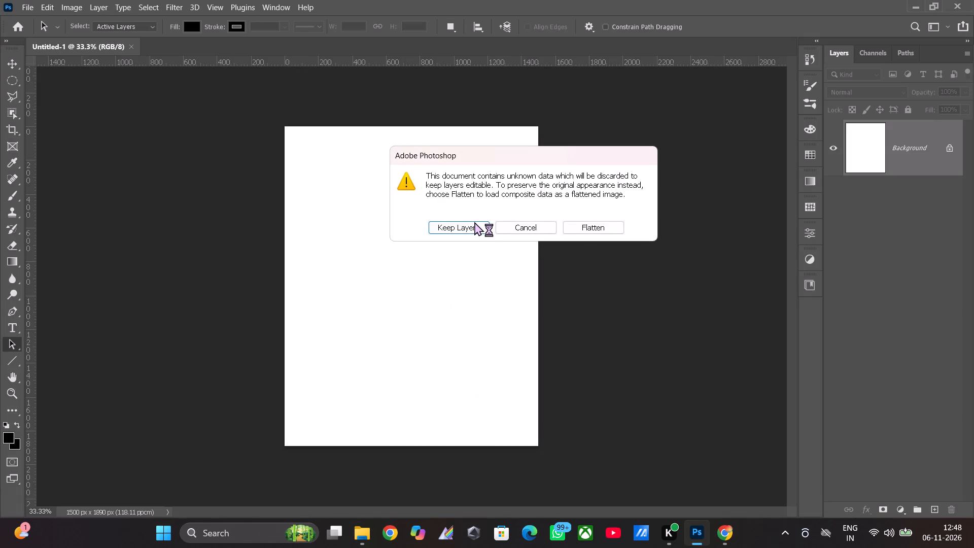
left_click(474, 229)
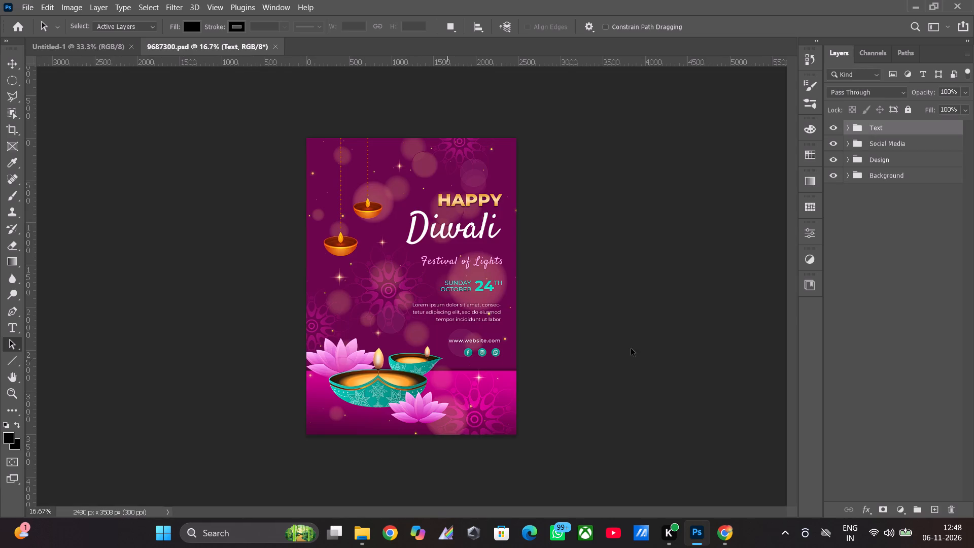
Examine the Diwali template's artwork up close and look inside its Social Media layer group.
scroll(453, 358, "down", 3)
scroll(453, 352, "up", 1)
left_click(9, 391)
left_click_drag(299, 302, 338, 286)
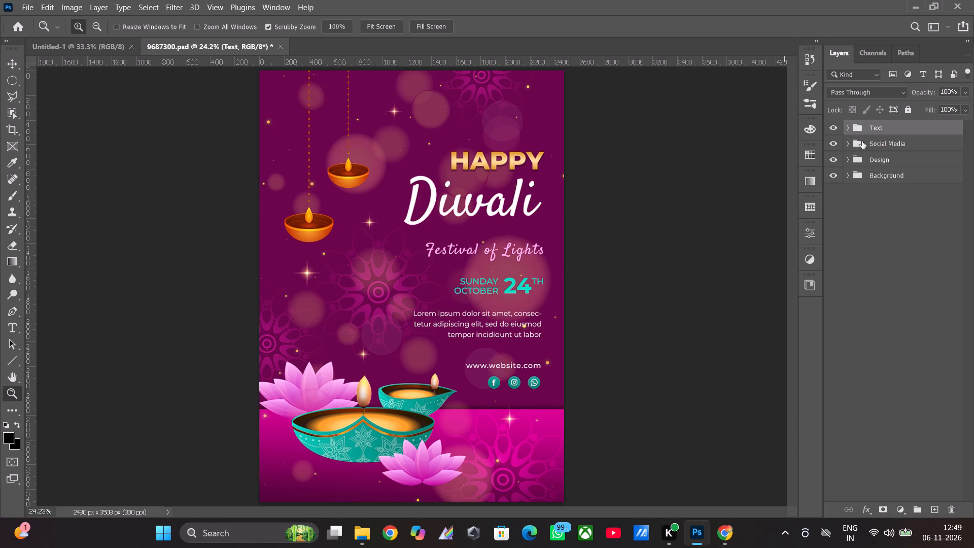
left_click(848, 145)
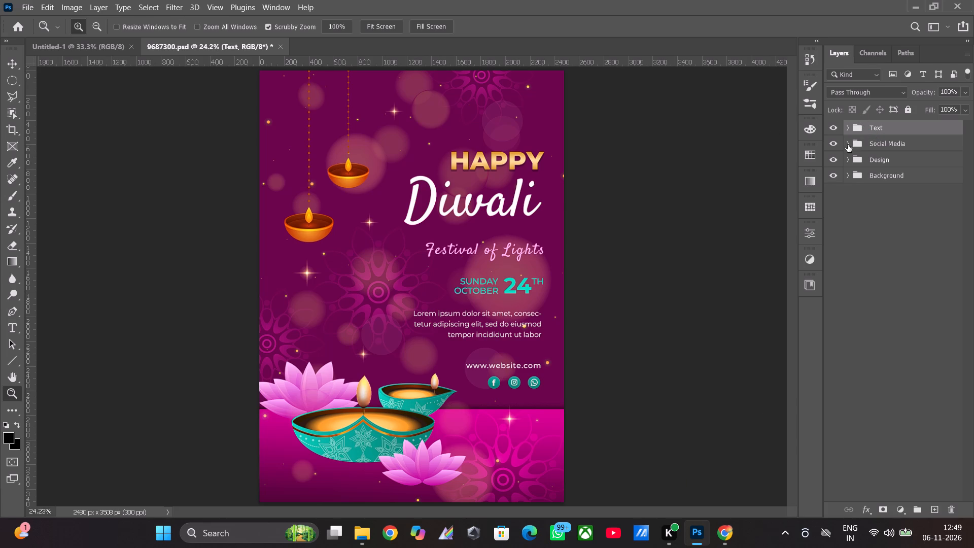
left_click(848, 145)
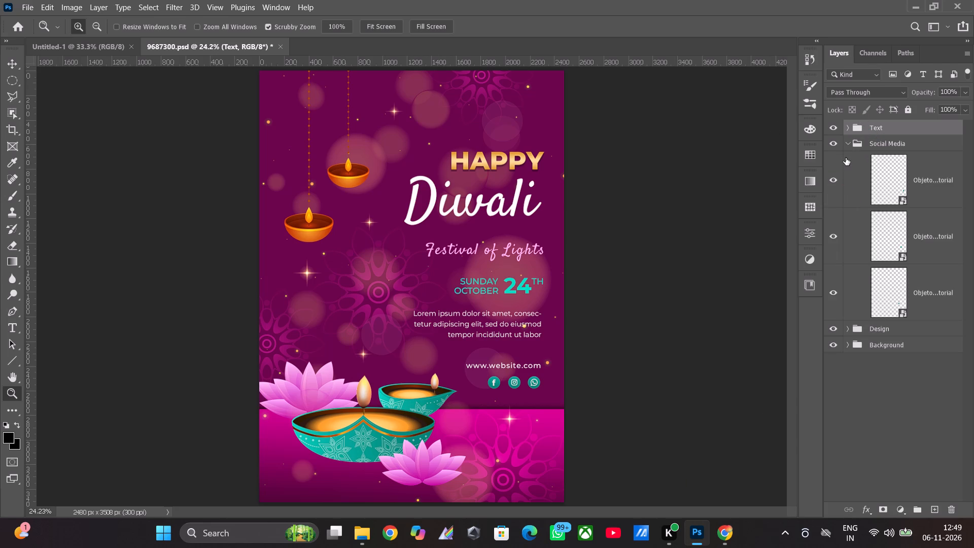
left_click(846, 158)
left_click(846, 158)
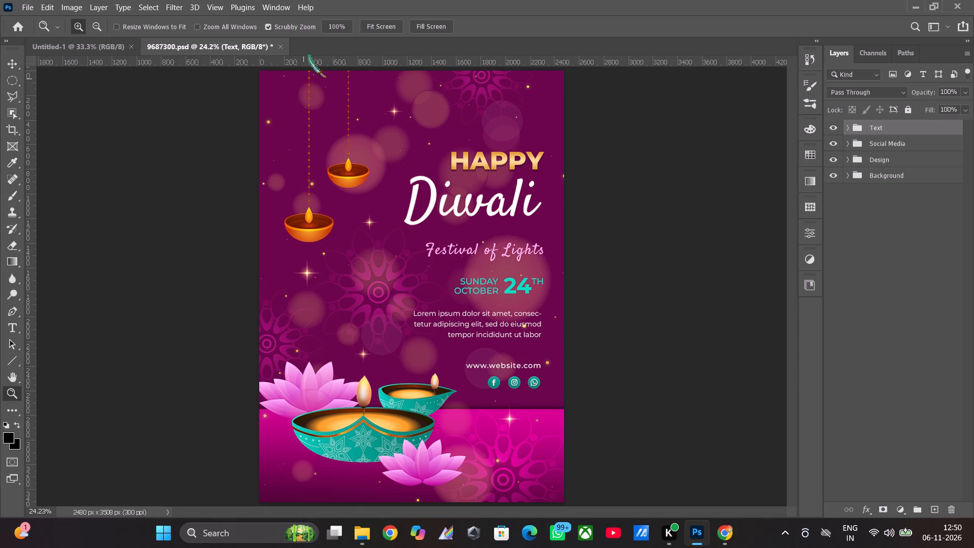
Return to the blank Untitled-1 document, enlarge the canvas view and activate the Gradient tool.
left_click(82, 40)
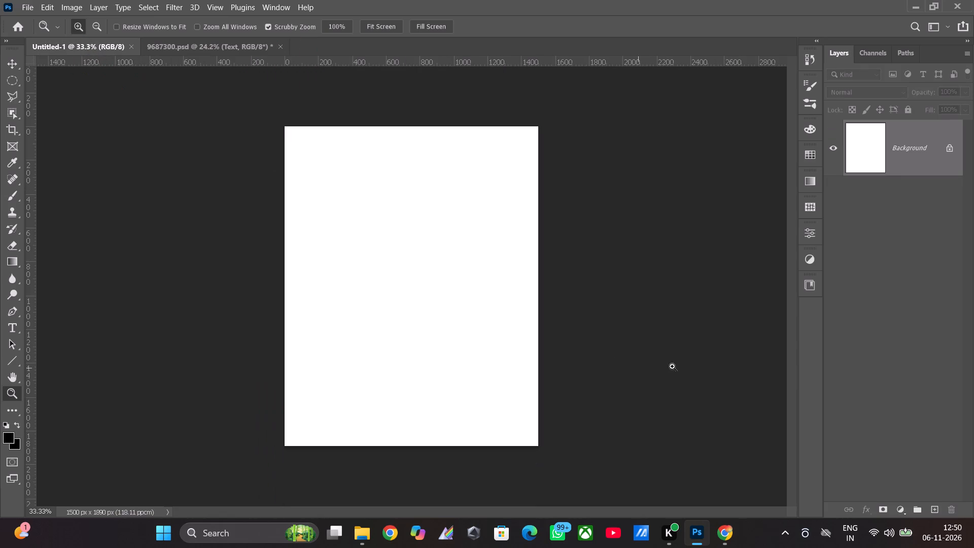
left_click(19, 379)
left_click_drag(485, 322, 528, 326)
left_click_drag(449, 327, 496, 324)
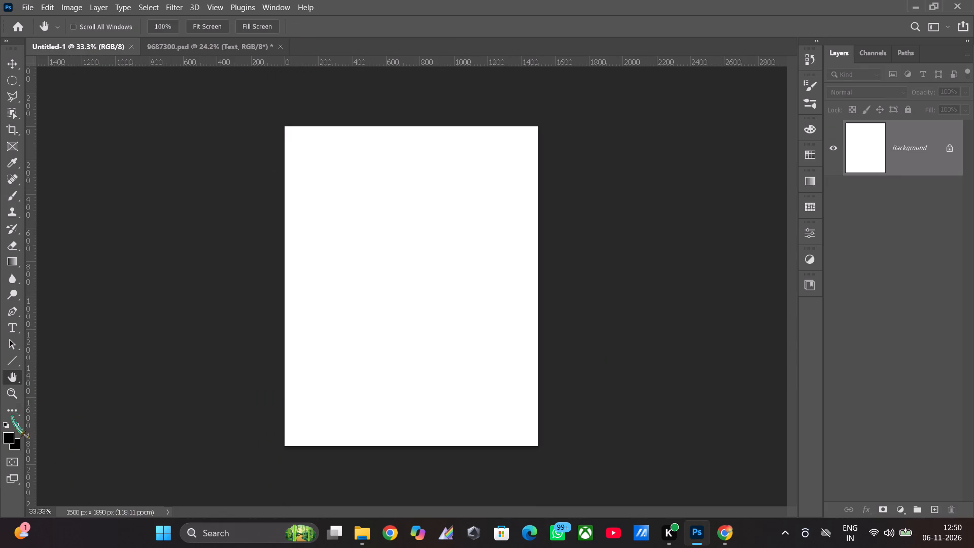
left_click(15, 395)
left_click_drag(369, 338, 384, 334)
left_click_drag(18, 256, 16, 261)
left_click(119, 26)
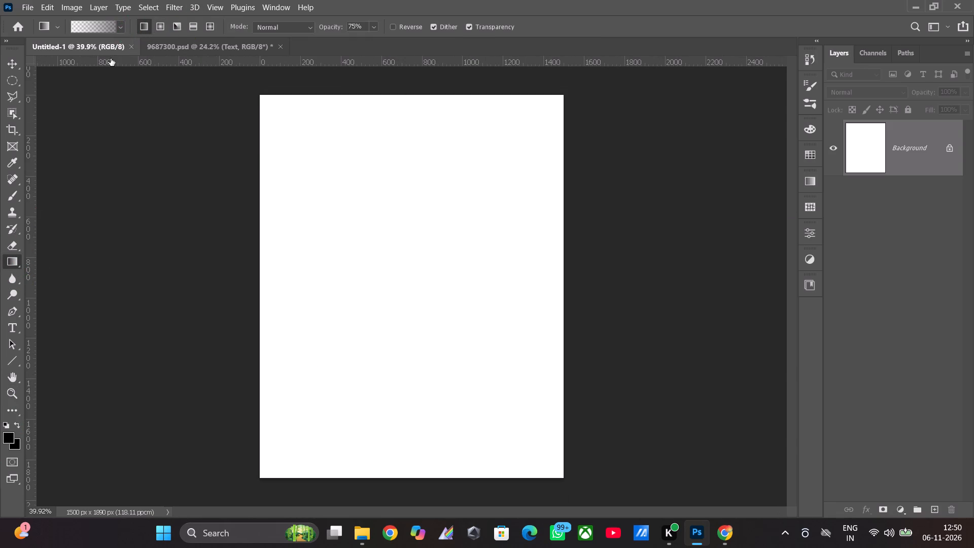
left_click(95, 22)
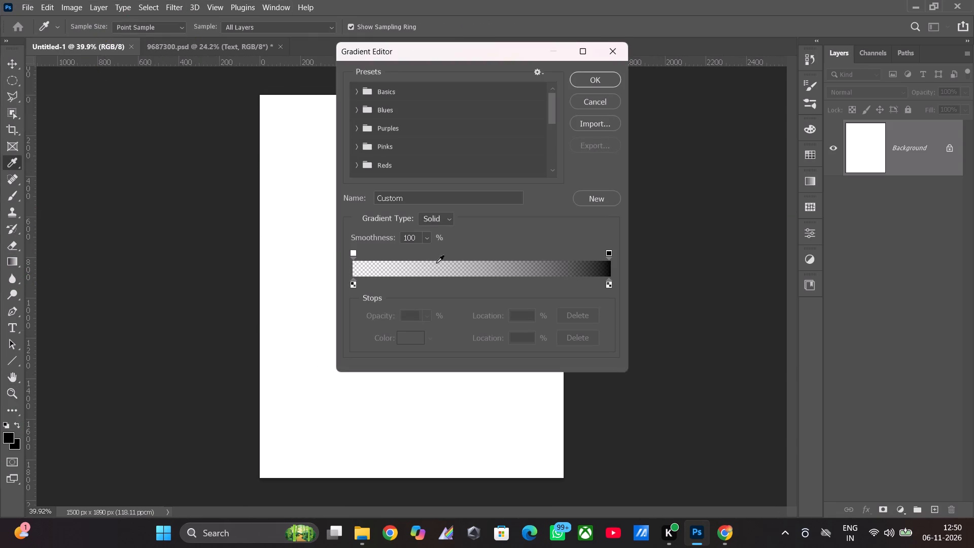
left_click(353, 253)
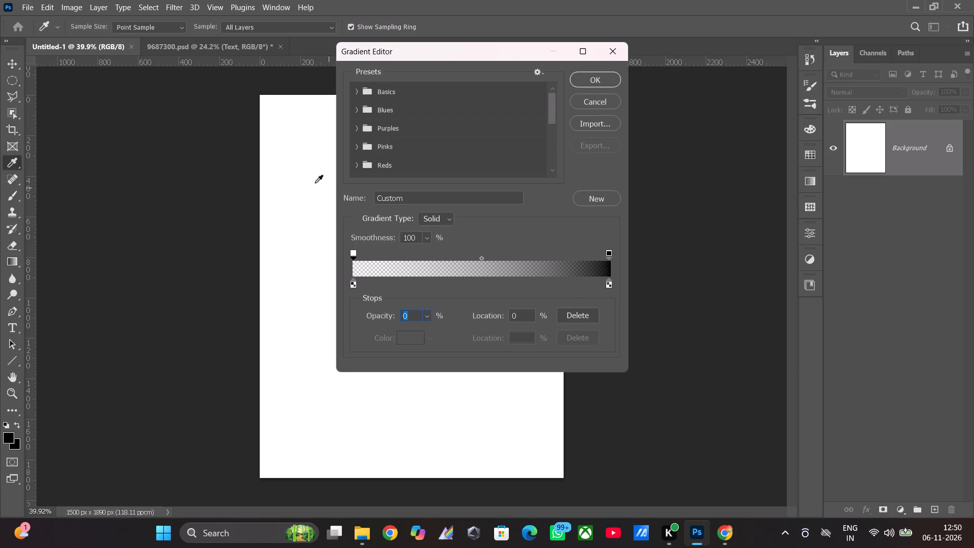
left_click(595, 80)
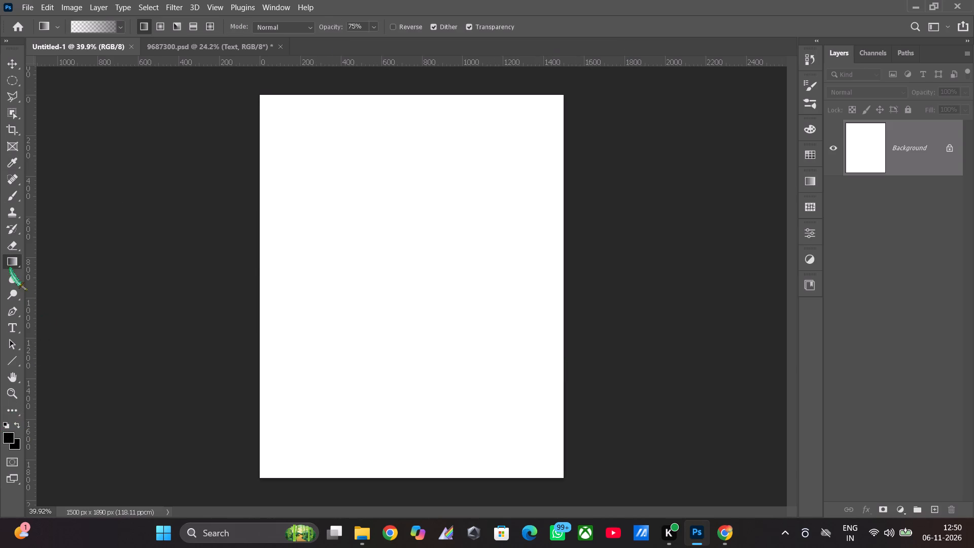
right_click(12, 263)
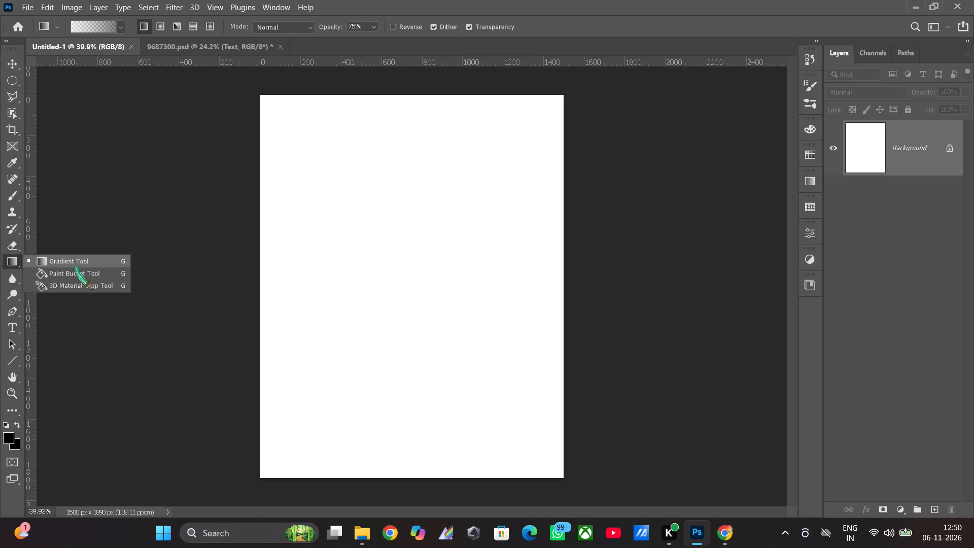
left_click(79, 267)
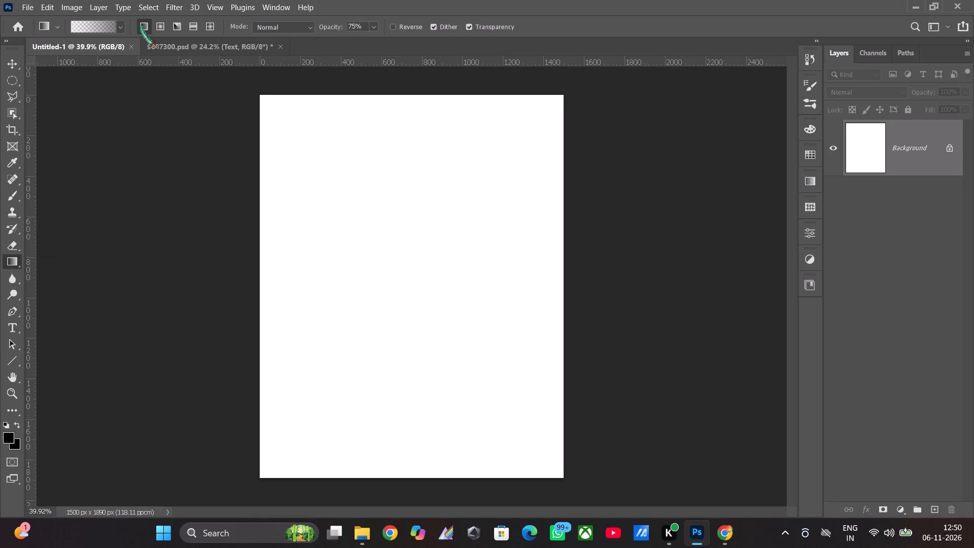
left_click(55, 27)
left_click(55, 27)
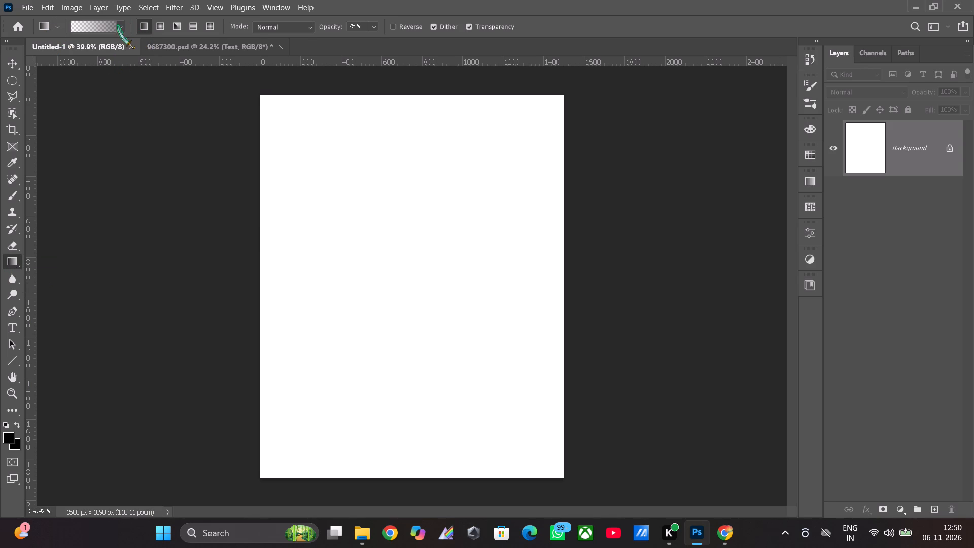
Browse the Purples gradient presets for a colour blend suited to the poster background.
left_click(118, 26)
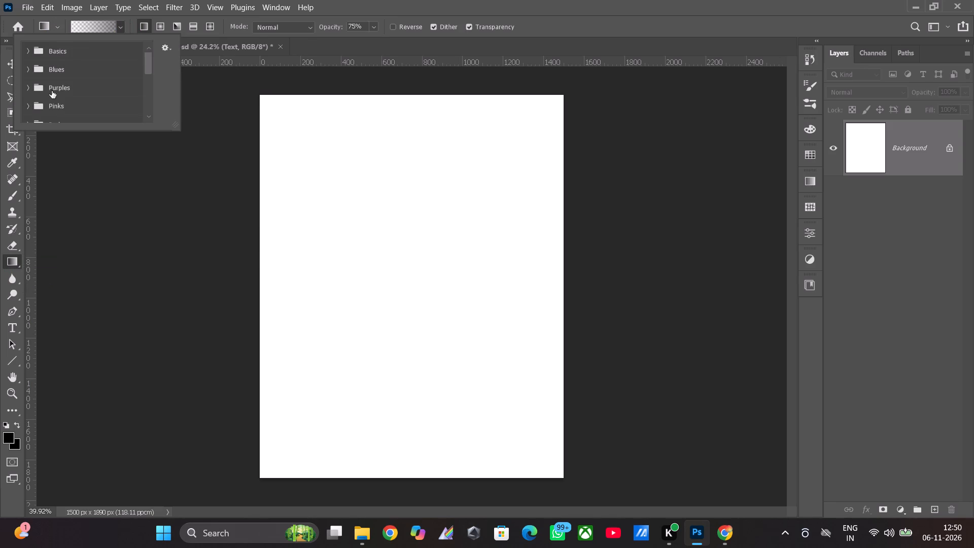
left_click(55, 86)
left_click(40, 86)
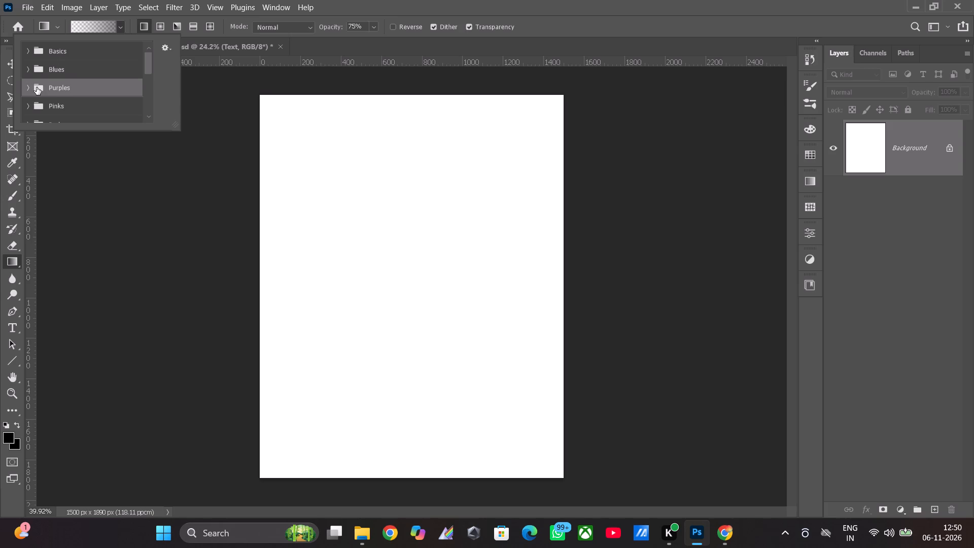
double_click(37, 87)
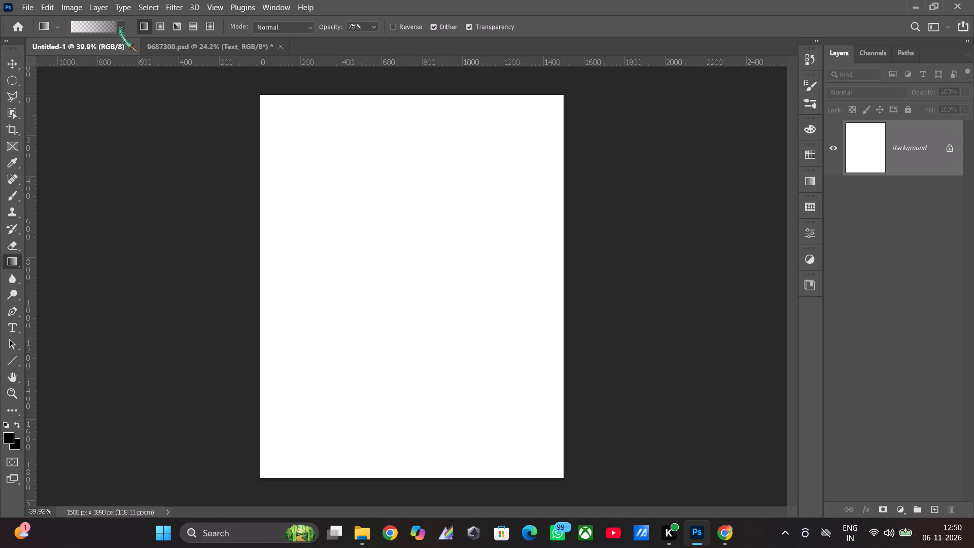
left_click(122, 26)
left_click(27, 85)
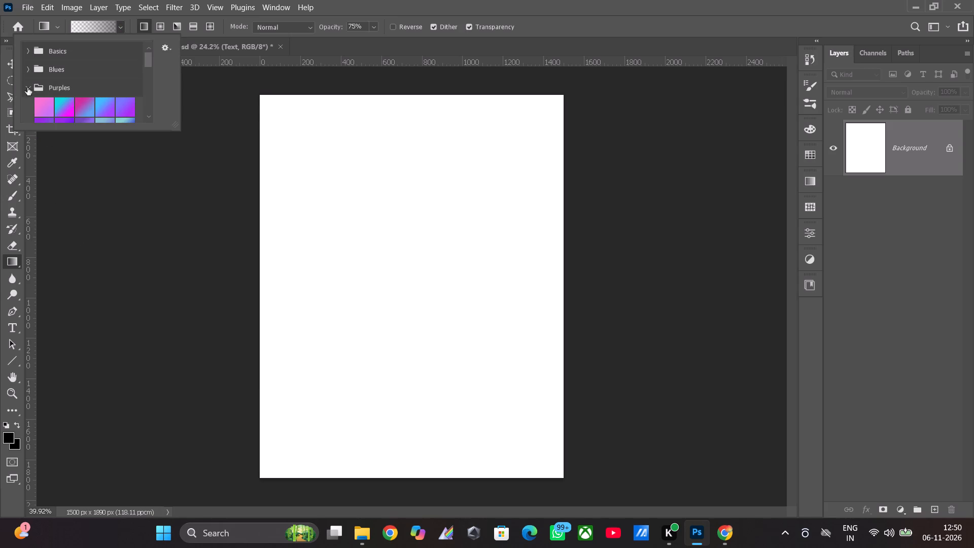
scroll(99, 103, "down", 3)
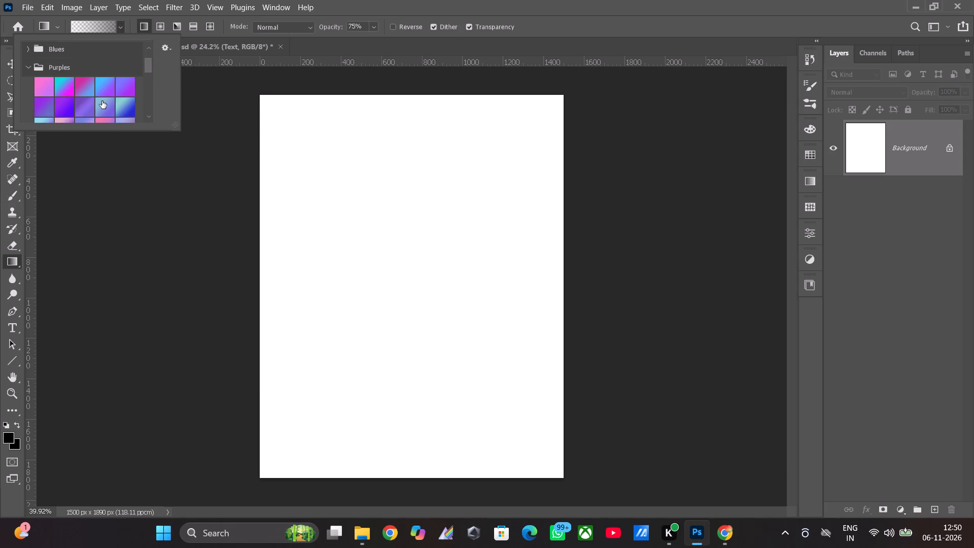
scroll(102, 101, "down", 5)
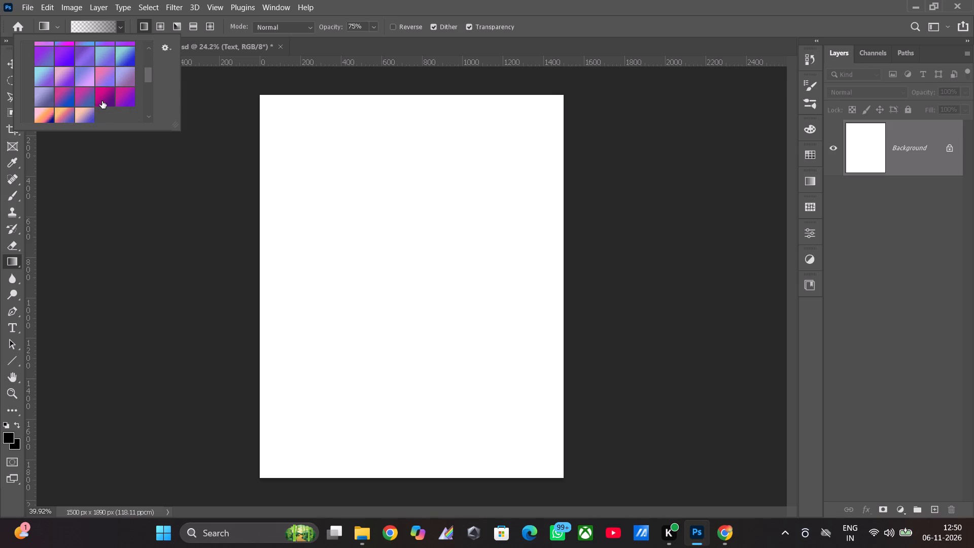
scroll(102, 101, "down", 4)
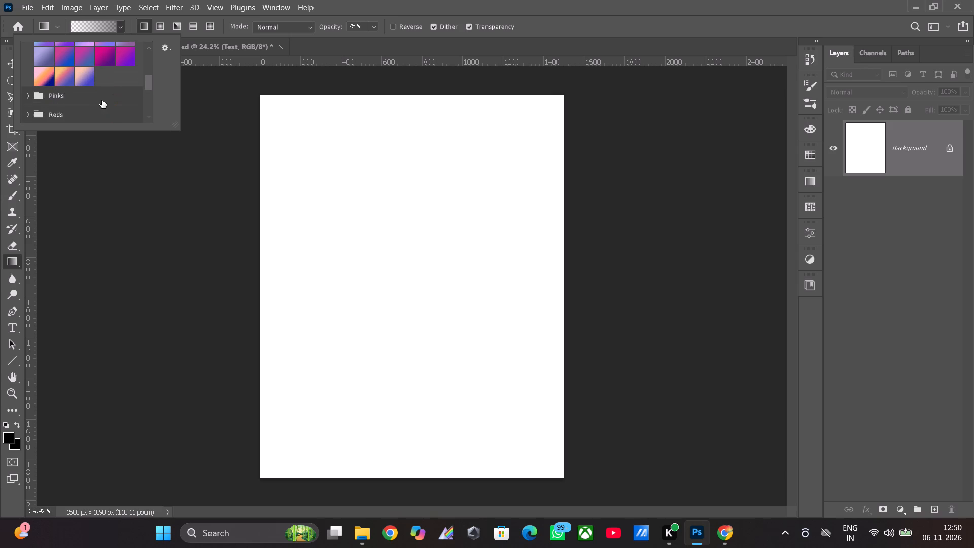
scroll(102, 100, "down", 6)
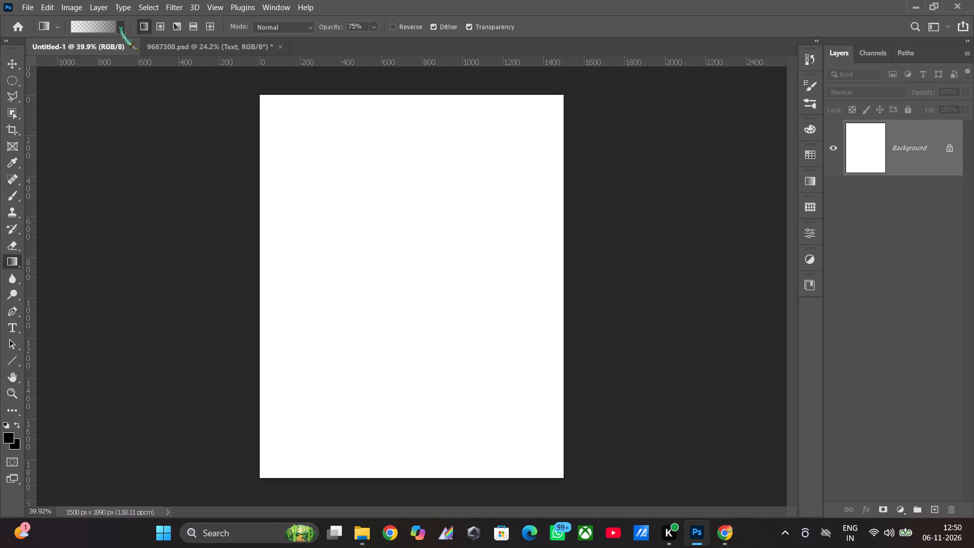
Open the current transparent-to-black gradient for editing and position its starting colour stop at 0%.
left_click(121, 28)
left_click(121, 28)
left_click(121, 28)
left_click(93, 28)
left_click(355, 252)
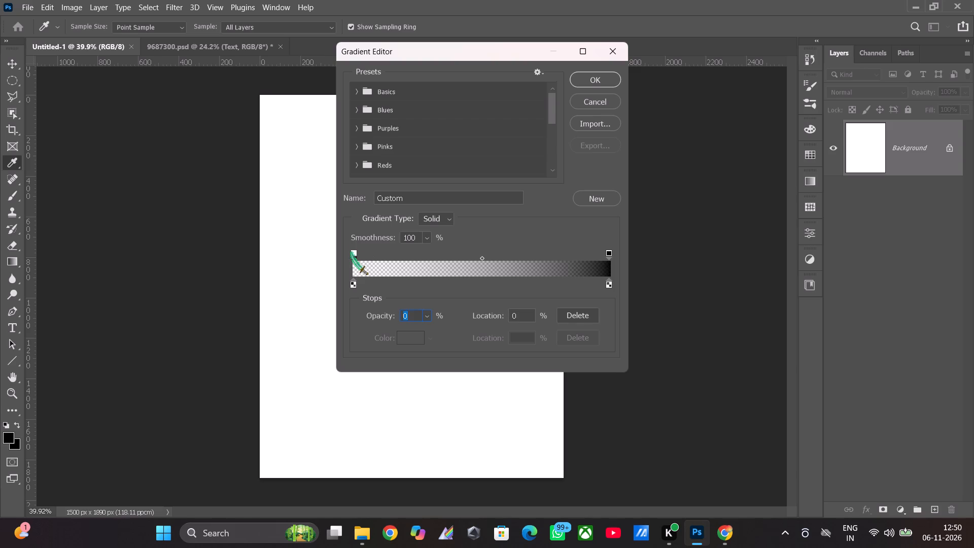
right_click(352, 252)
left_click(357, 286)
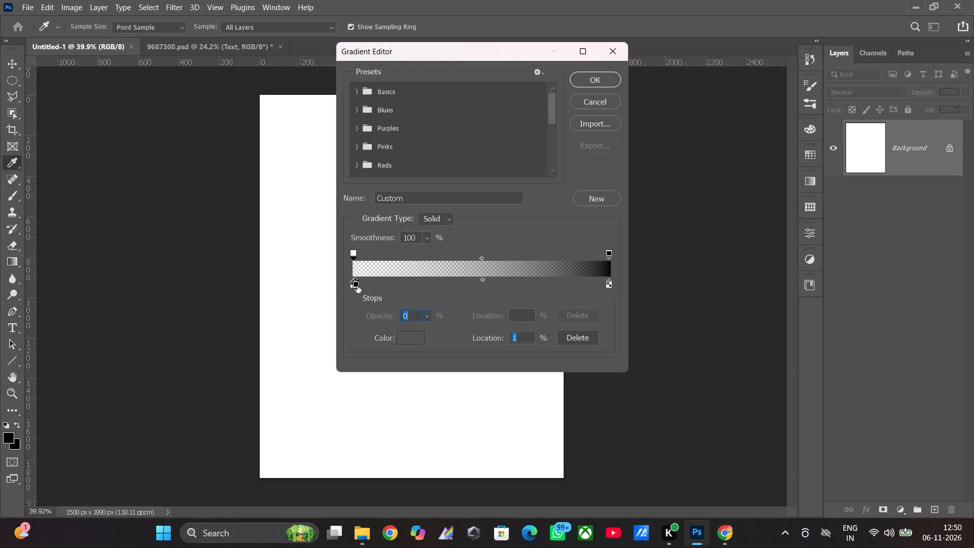
left_click_drag(357, 286, 340, 283)
left_click_drag(357, 285, 353, 282)
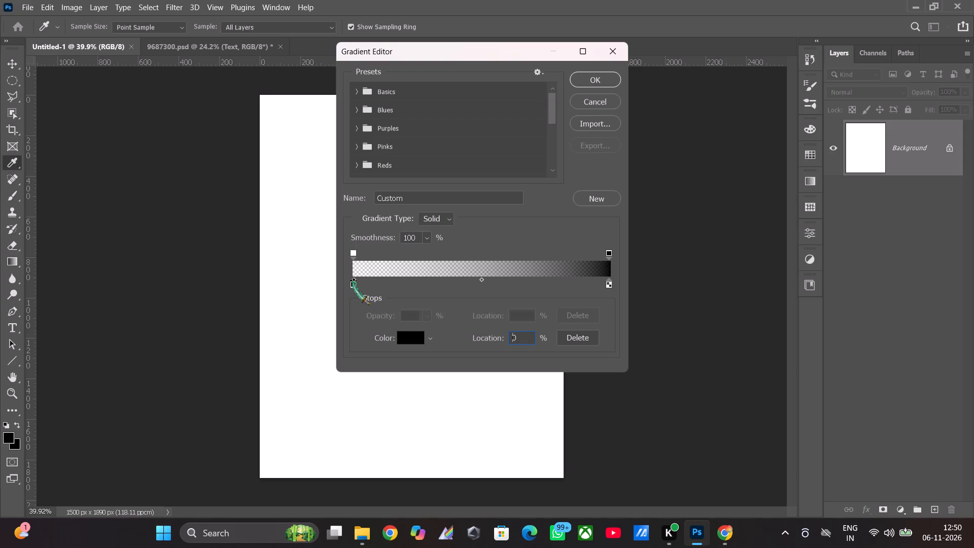
left_click_drag(353, 282, 352, 283)
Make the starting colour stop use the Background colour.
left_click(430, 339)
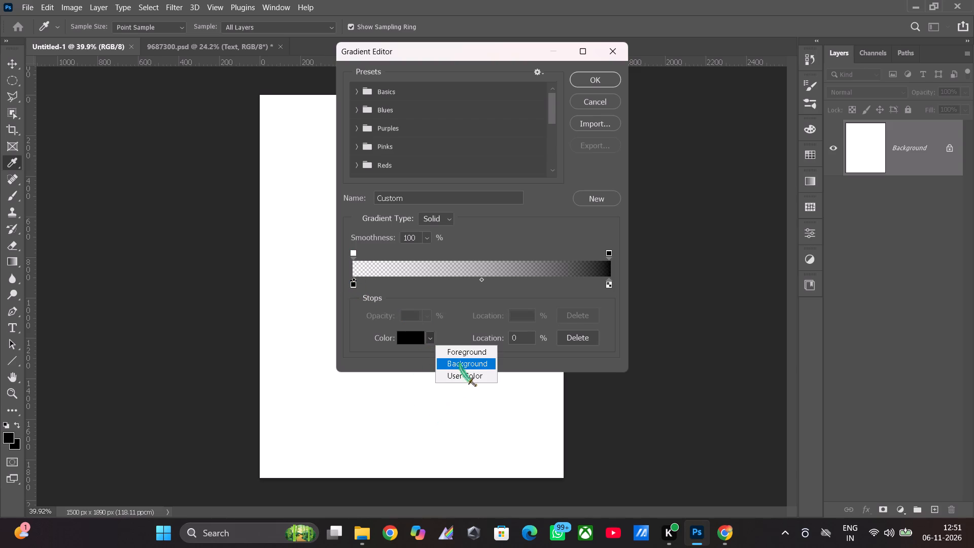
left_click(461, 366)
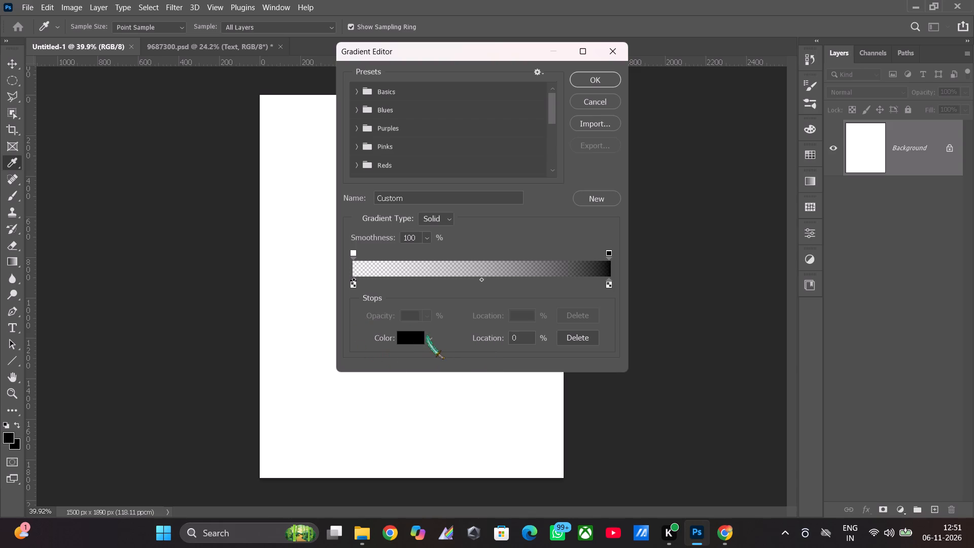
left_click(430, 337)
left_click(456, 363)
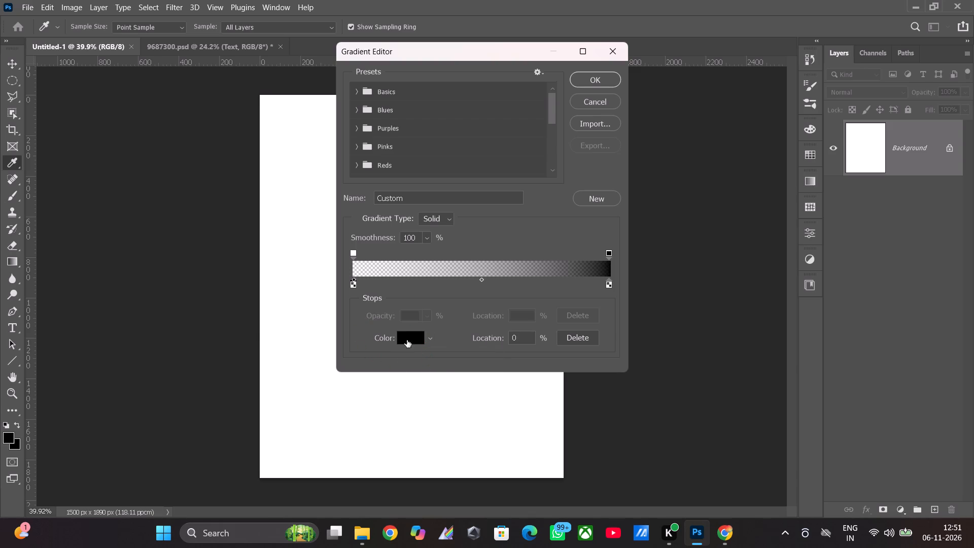
Set the starting colour stop to a custom deep violet, #490a90.
left_click(407, 340)
left_click(476, 309)
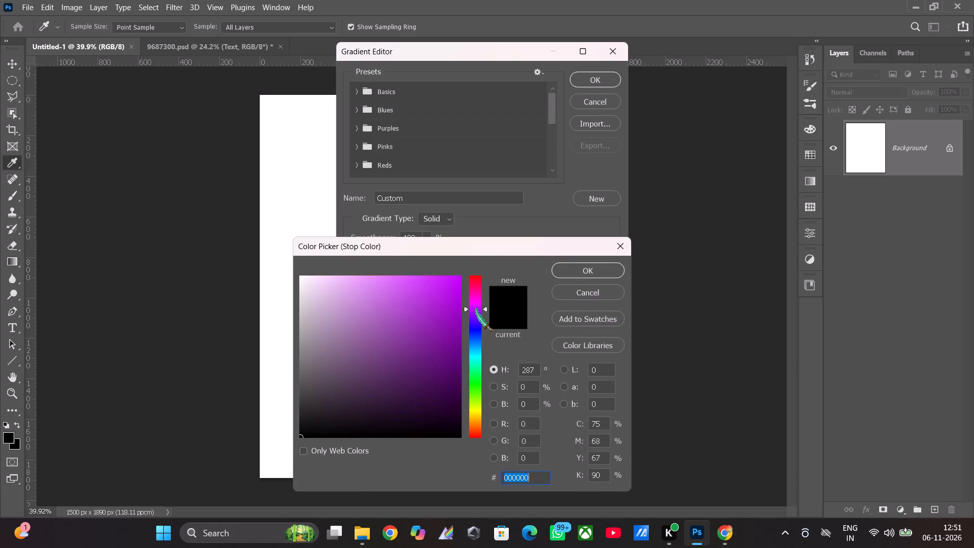
left_click_drag(476, 309, 476, 316)
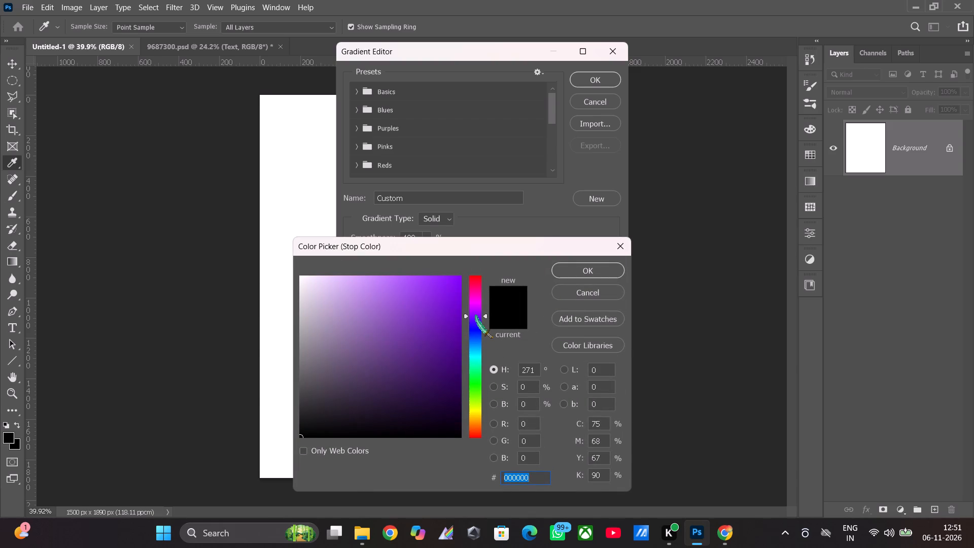
left_click_drag(476, 316, 476, 317)
left_click_drag(445, 306, 487, 250)
left_click(436, 286)
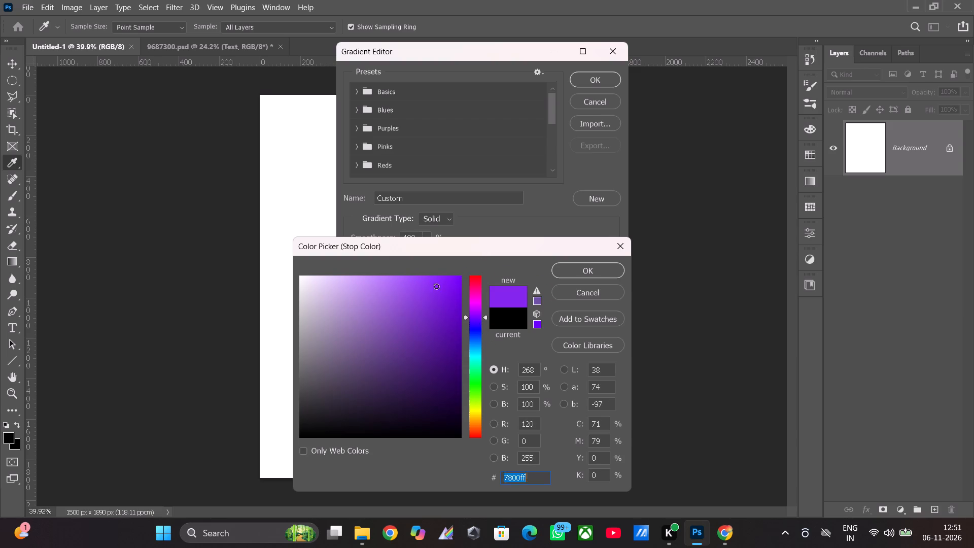
left_click_drag(436, 286, 458, 319)
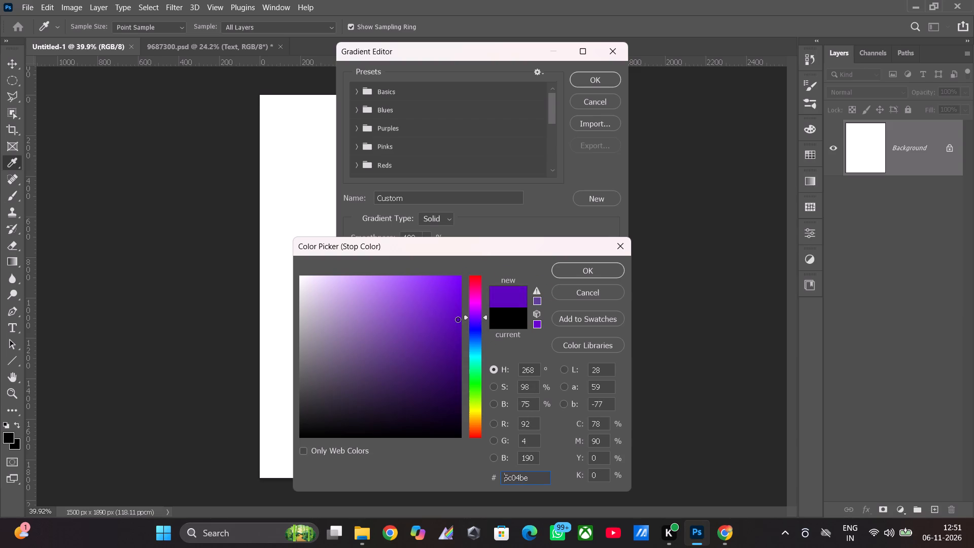
left_click_drag(458, 319, 453, 329)
left_click_drag(453, 329, 436, 324)
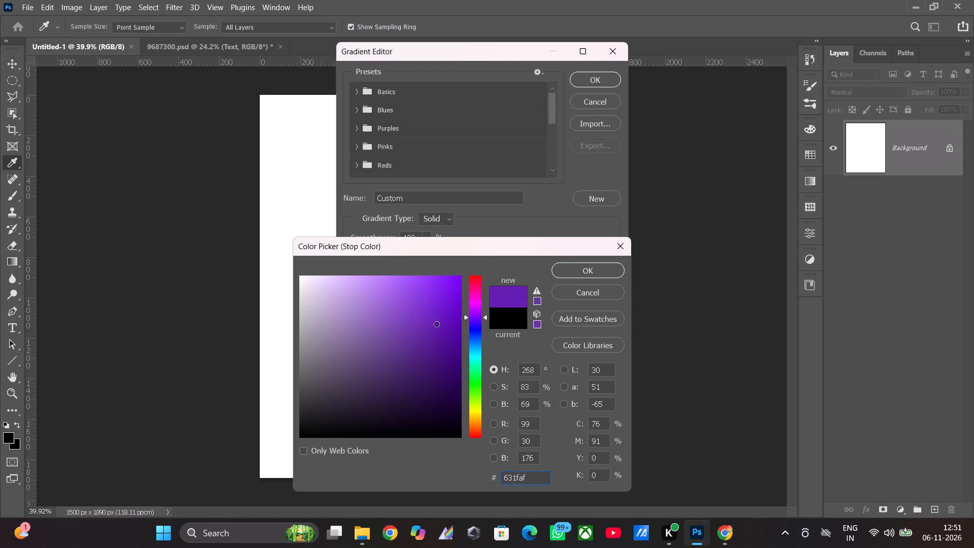
left_click_drag(436, 324, 447, 279)
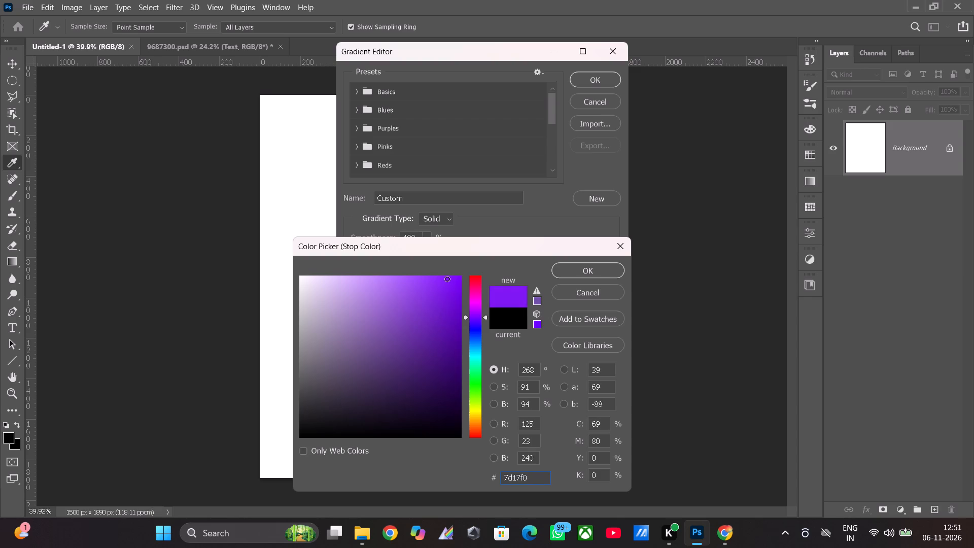
left_click_drag(447, 279, 446, 337)
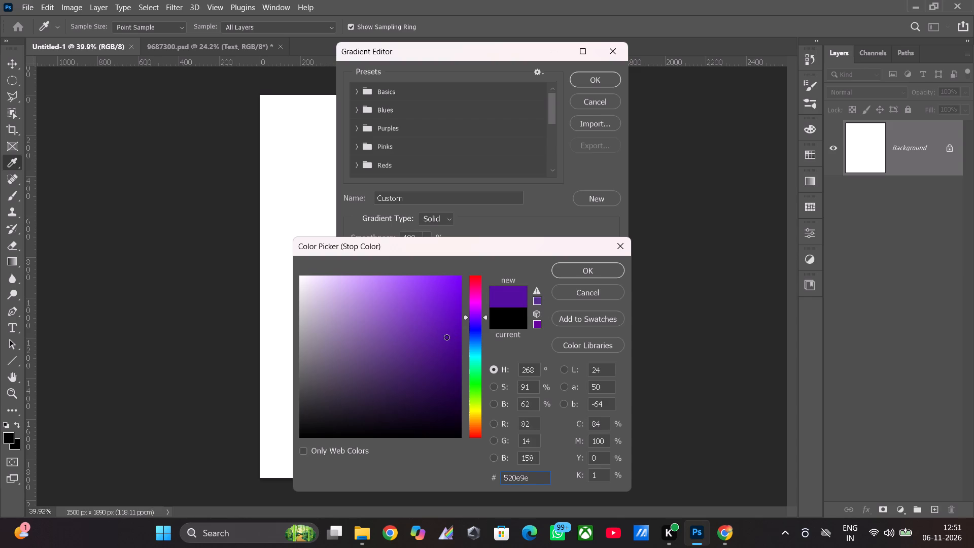
left_click_drag(446, 337, 450, 346)
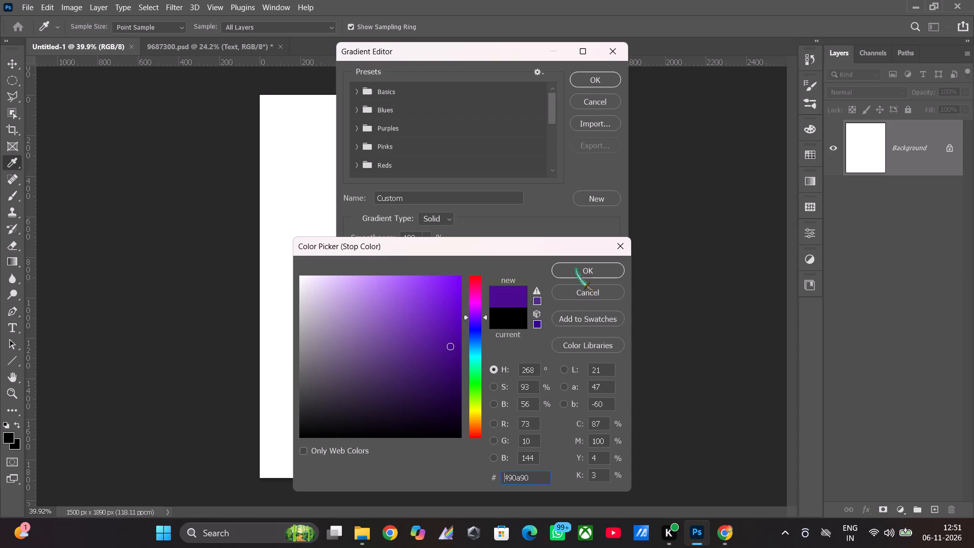
left_click(576, 268)
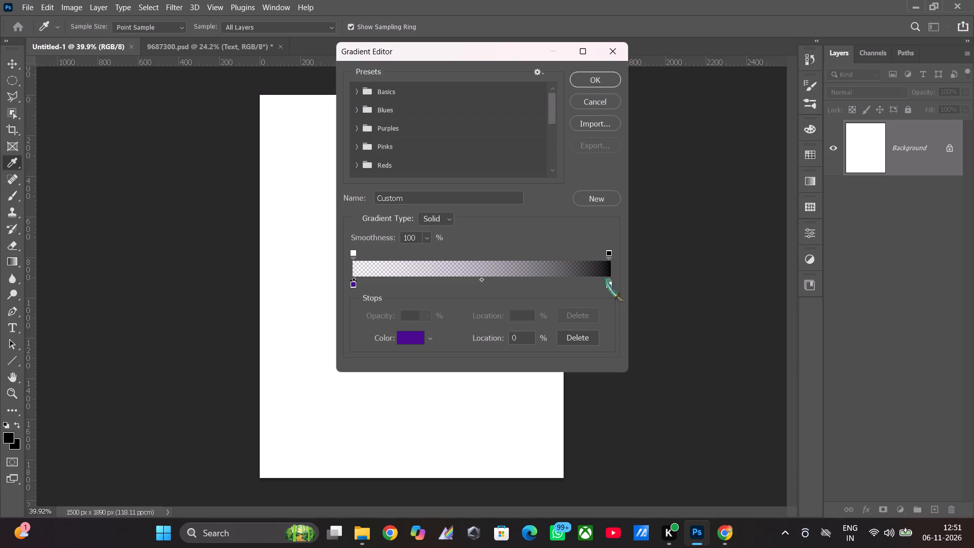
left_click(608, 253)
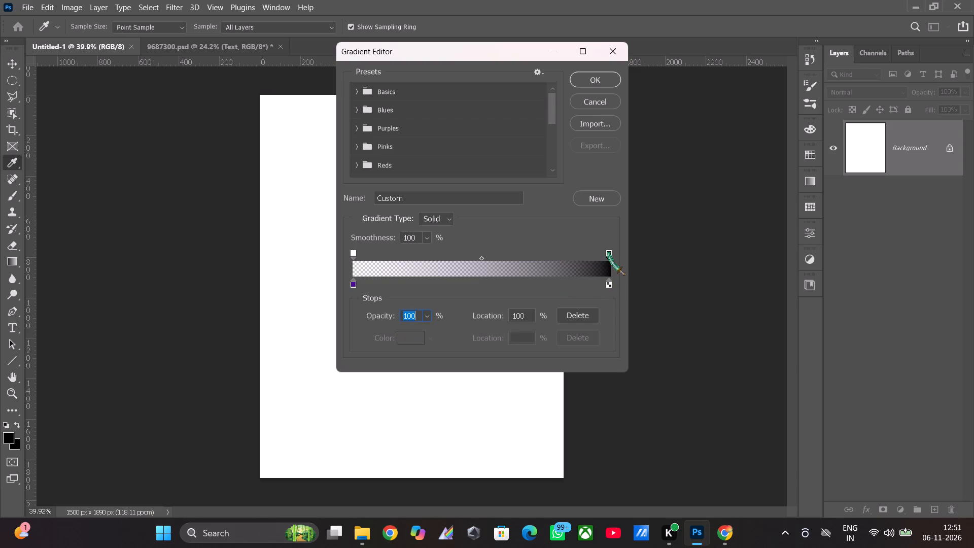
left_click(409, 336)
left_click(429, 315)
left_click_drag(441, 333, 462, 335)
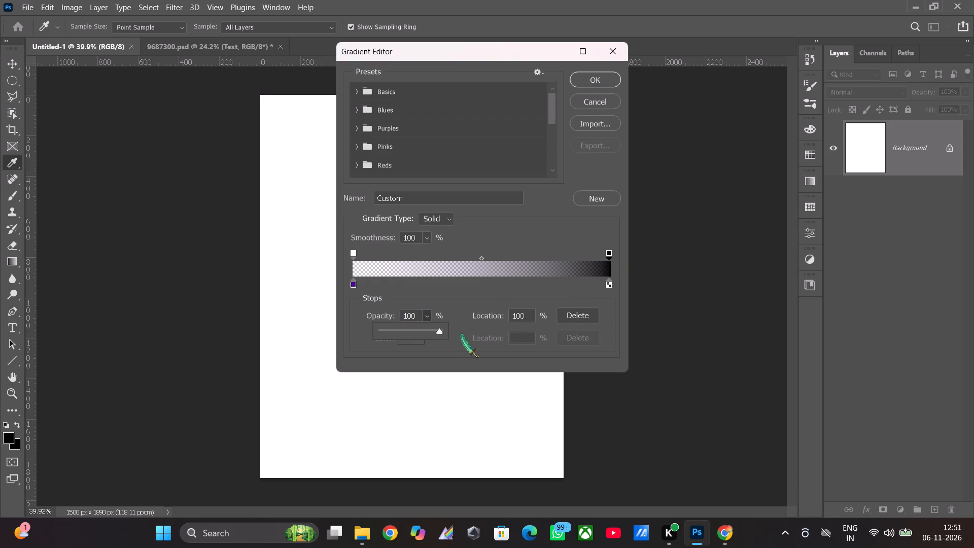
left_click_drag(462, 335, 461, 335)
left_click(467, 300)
Set the gradient's end colour stop to a vivid magenta-purple with a hue of 288°.
left_click(609, 283)
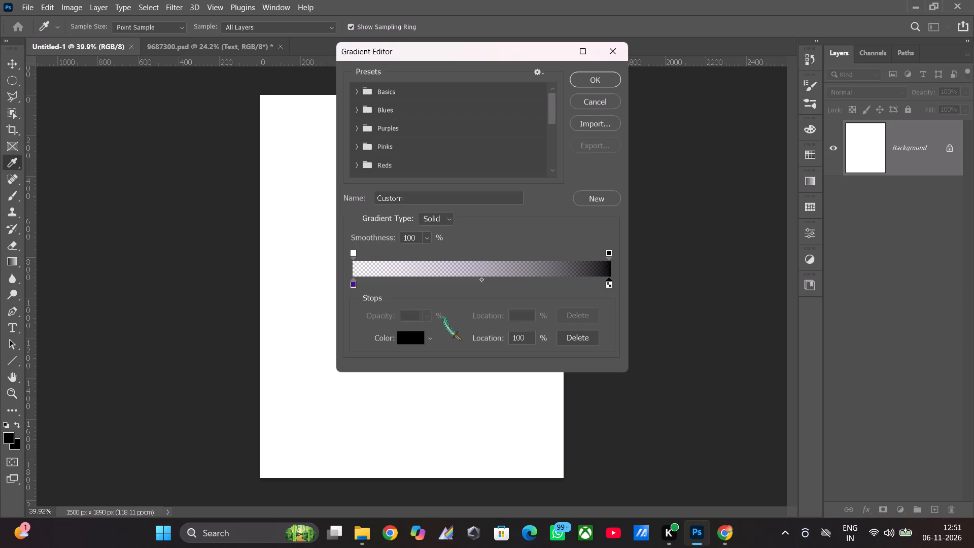
left_click(406, 336)
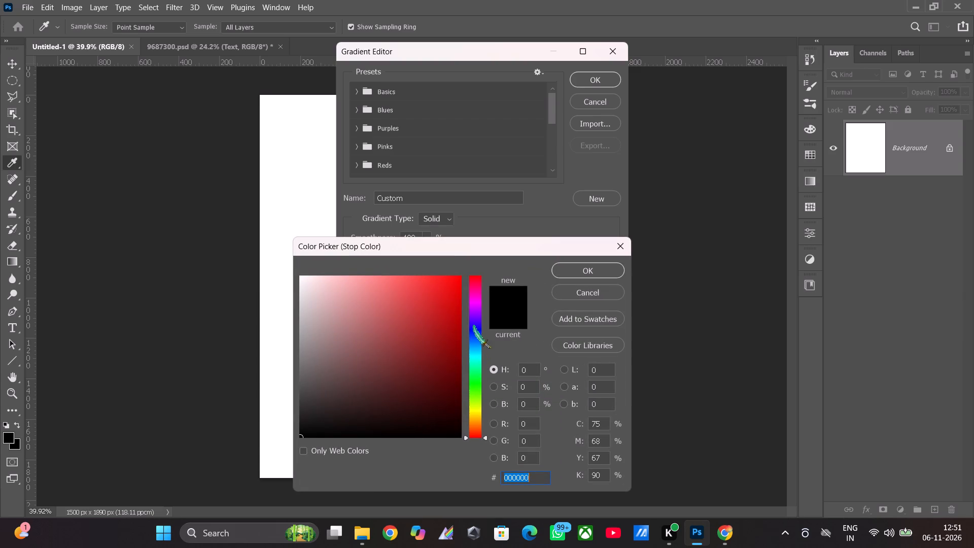
left_click(475, 307)
left_click_drag(434, 336, 481, 257)
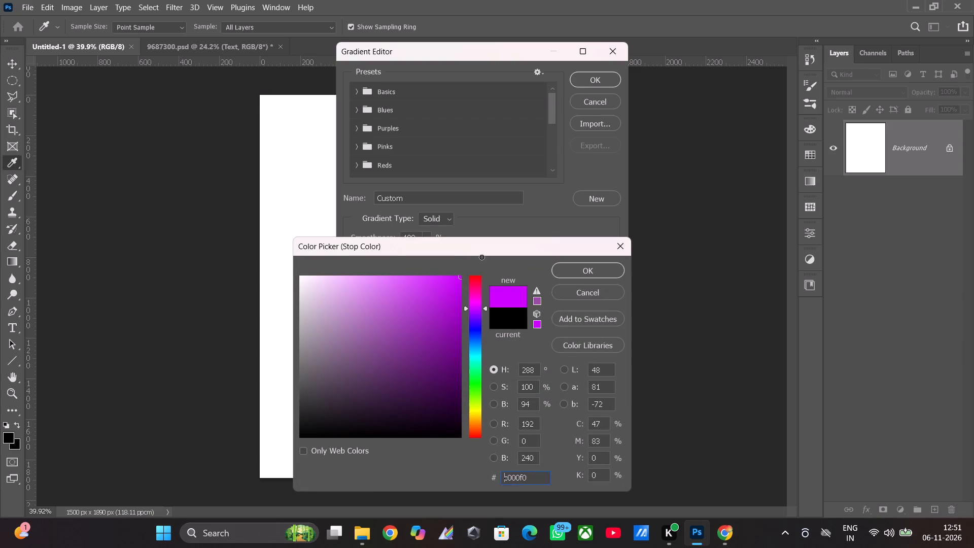
left_click_drag(481, 257, 457, 320)
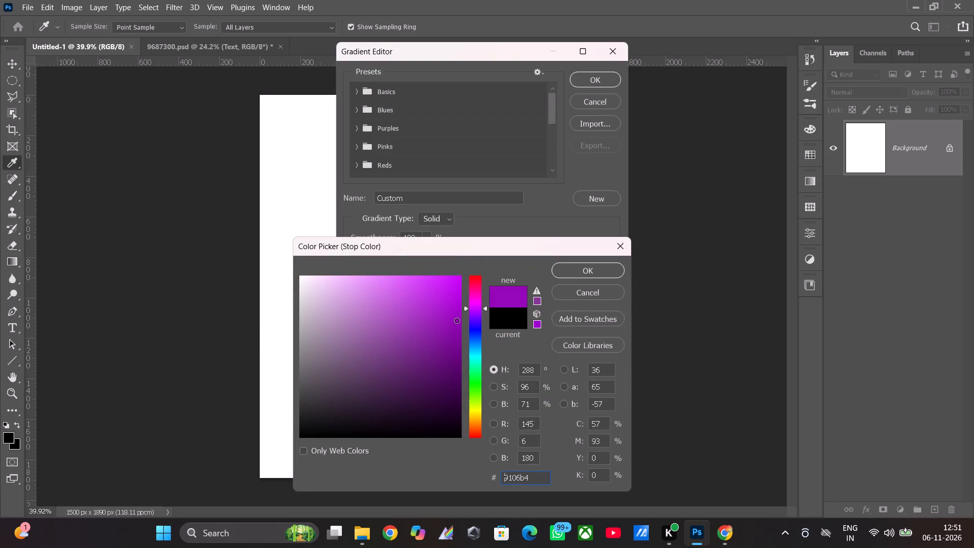
left_click_drag(457, 320, 461, 318)
left_click(584, 271)
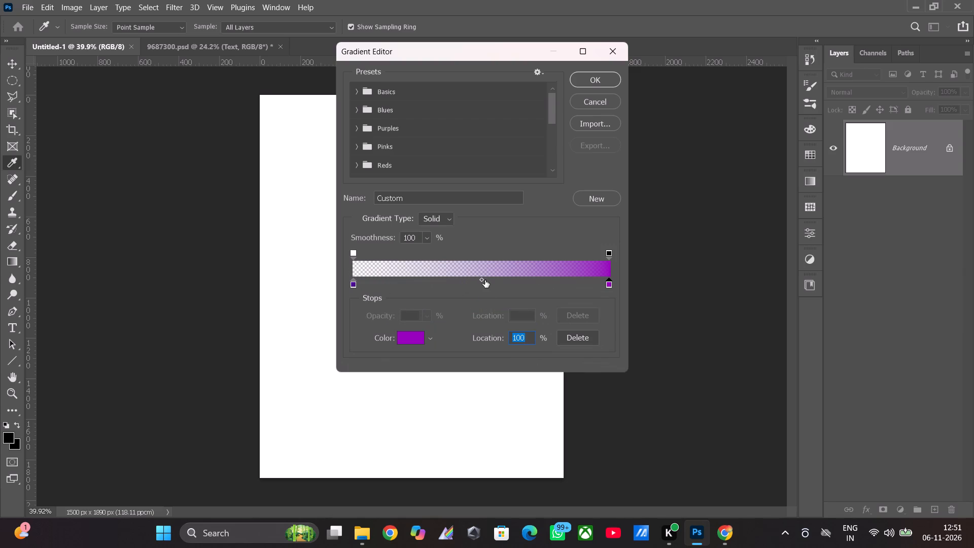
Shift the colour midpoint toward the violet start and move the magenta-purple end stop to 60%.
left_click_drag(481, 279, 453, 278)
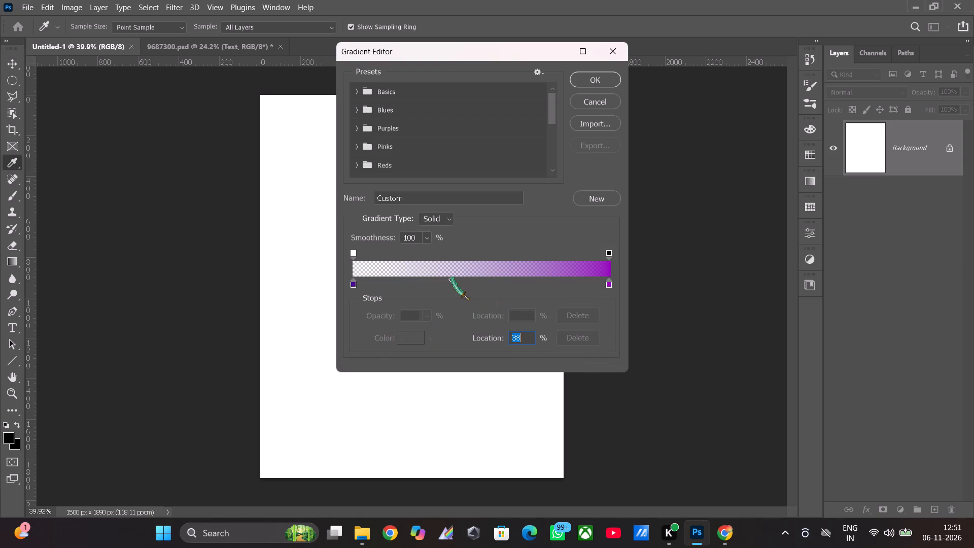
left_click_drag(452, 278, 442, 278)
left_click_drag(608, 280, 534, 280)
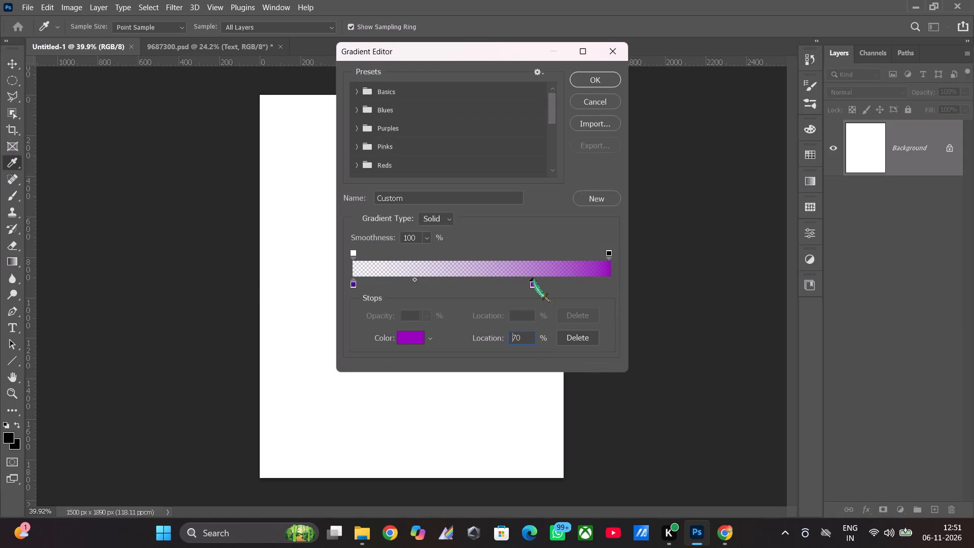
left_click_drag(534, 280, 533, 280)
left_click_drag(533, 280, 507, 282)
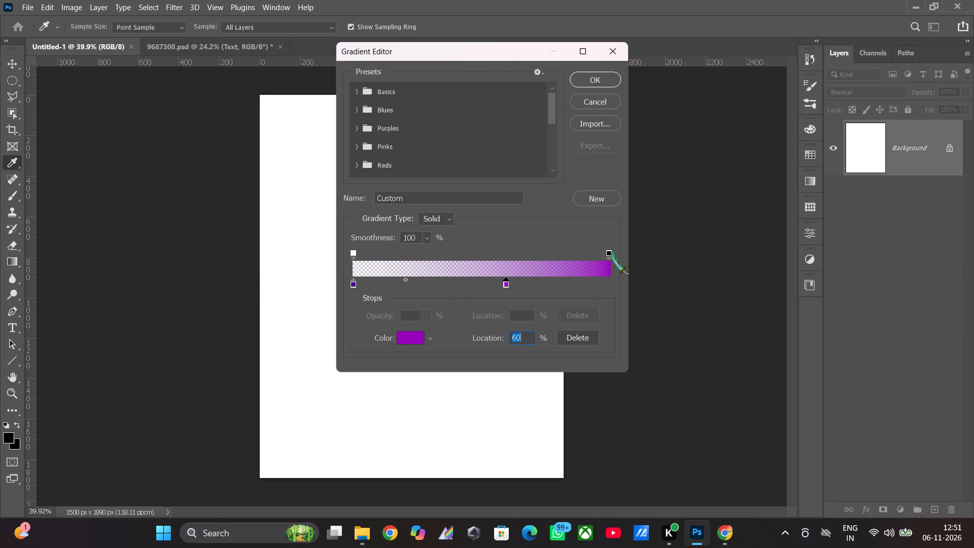
Set the starting opacity stop to 100% so the gradient is fully opaque.
left_click(611, 252)
left_click(353, 254)
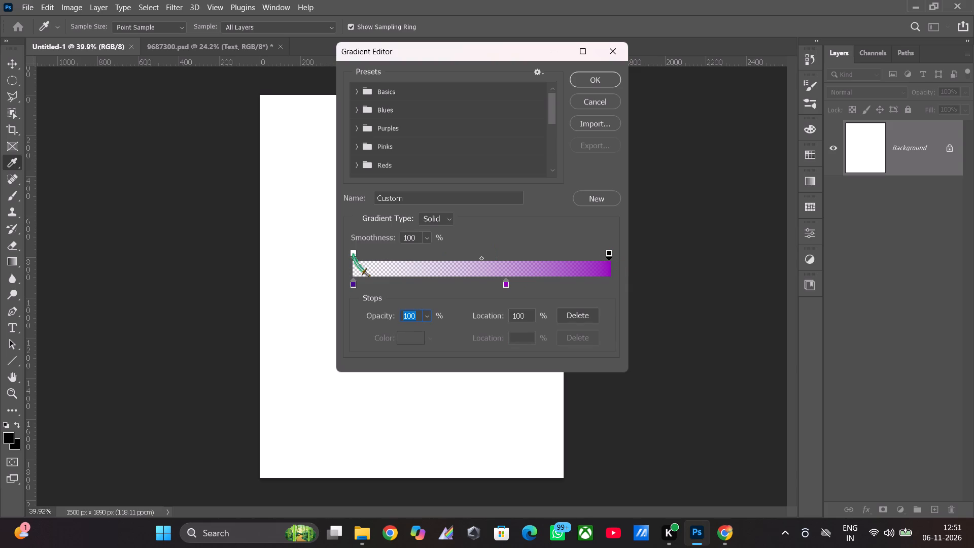
left_click(427, 316)
left_click_drag(432, 333, 577, 335)
left_click_drag(631, 274, 643, 277)
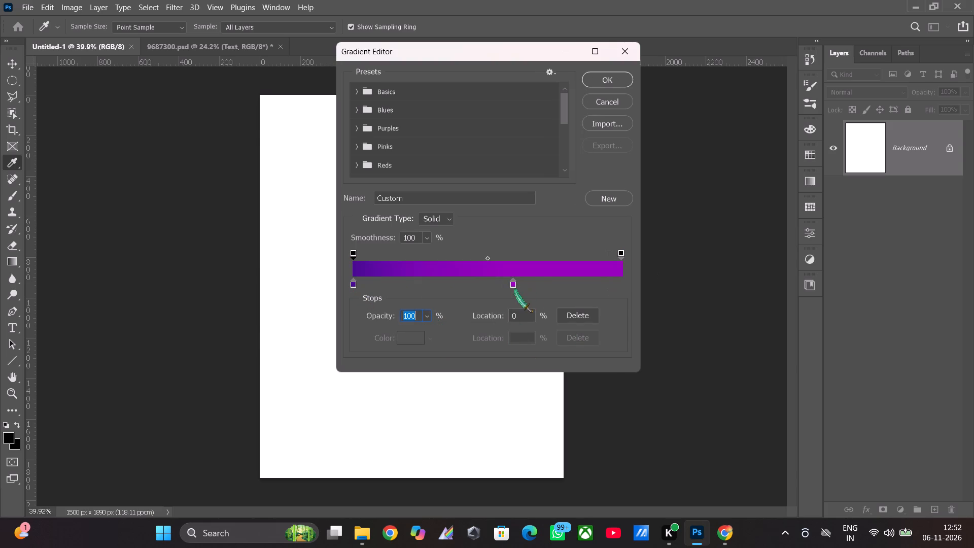
Move the magenta-purple end stop to 98% and accept the custom gradient.
left_click_drag(512, 285, 478, 295)
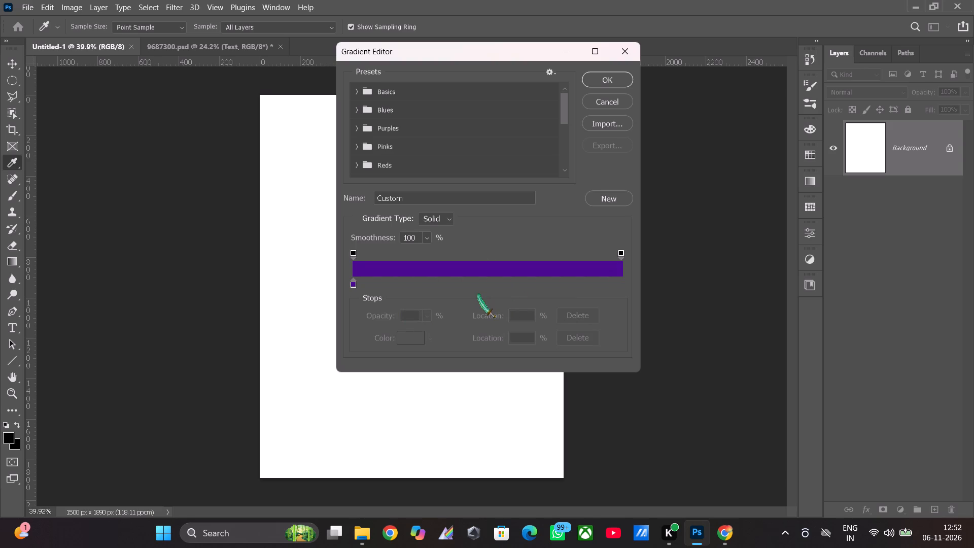
left_click_drag(478, 295, 477, 295)
left_click(484, 290)
left_click_drag(604, 278, 527, 290)
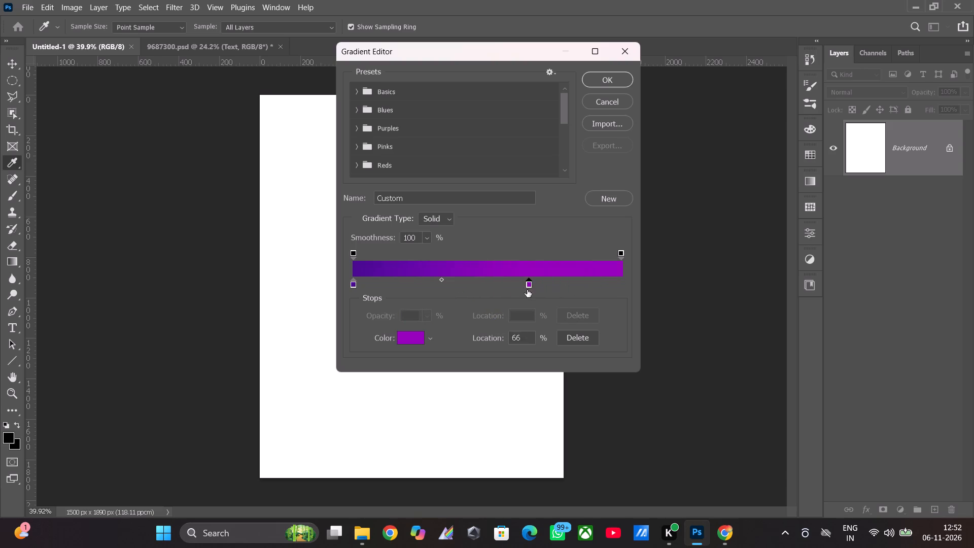
left_click_drag(527, 290, 588, 291)
left_click_drag(588, 291, 599, 289)
left_click_drag(599, 289, 616, 289)
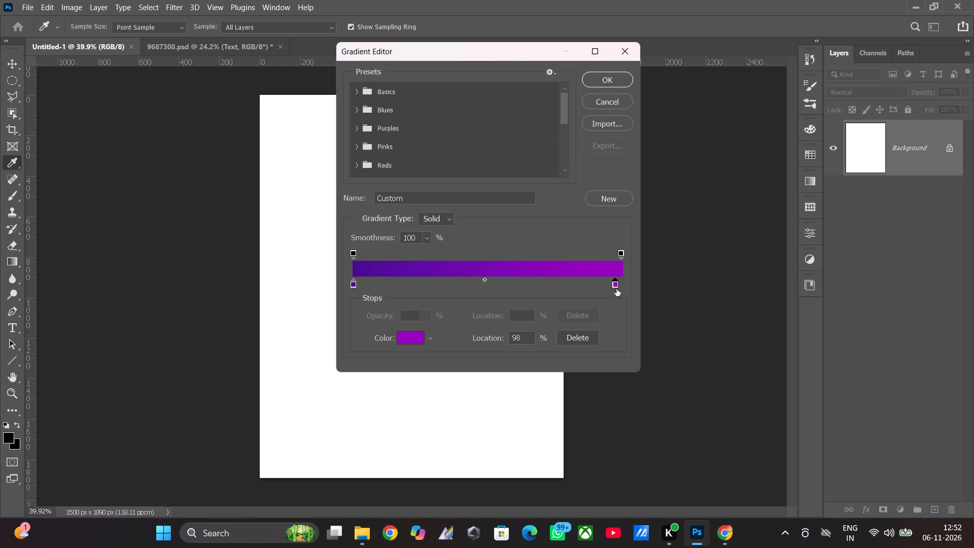
left_click_drag(616, 289, 618, 288)
left_click(605, 78)
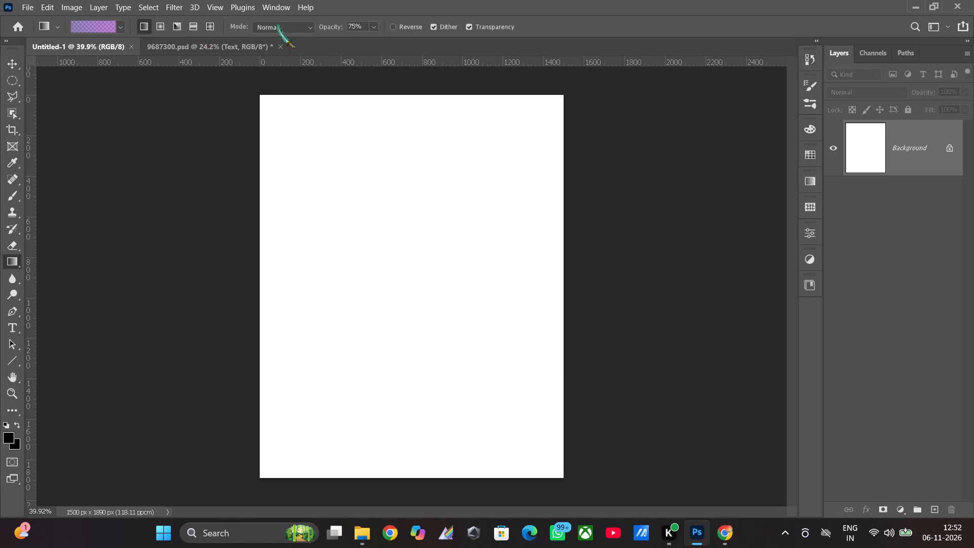
Check the Diwali template, and fill the Untitled-1 background with repeated vertical linear gradient passes, violet near the top to purple past the bottom edge.
left_click(235, 49)
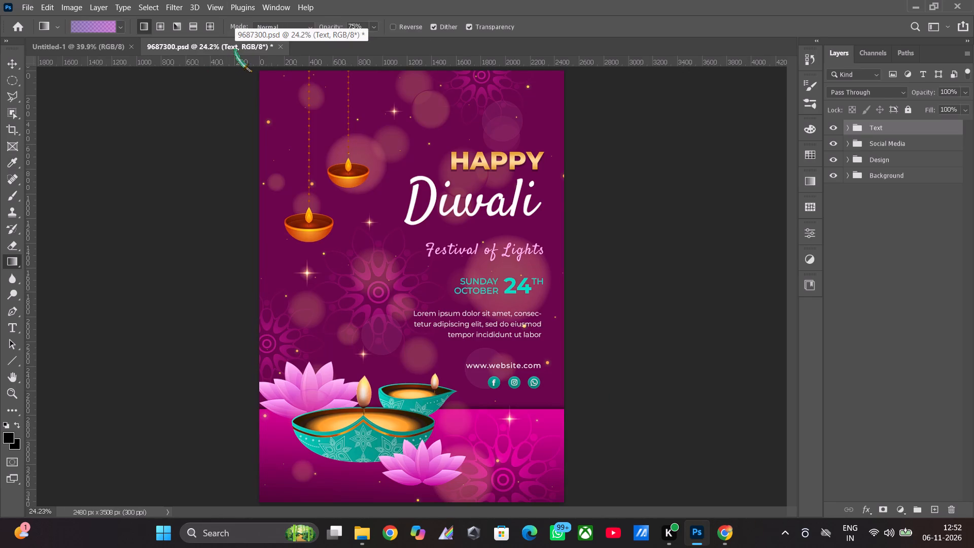
left_click(111, 48)
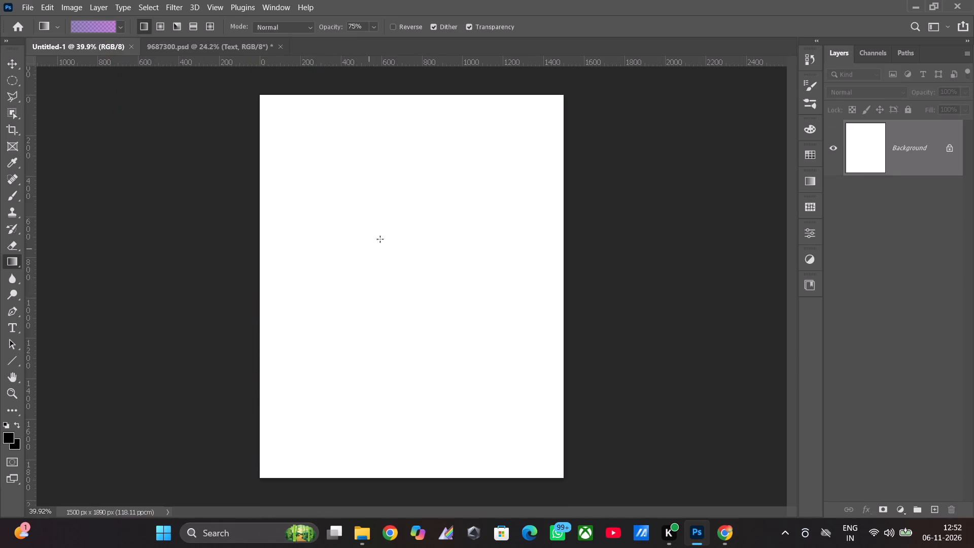
left_click_drag(393, 151, 375, 251)
left_click_drag(375, 251, 386, 439)
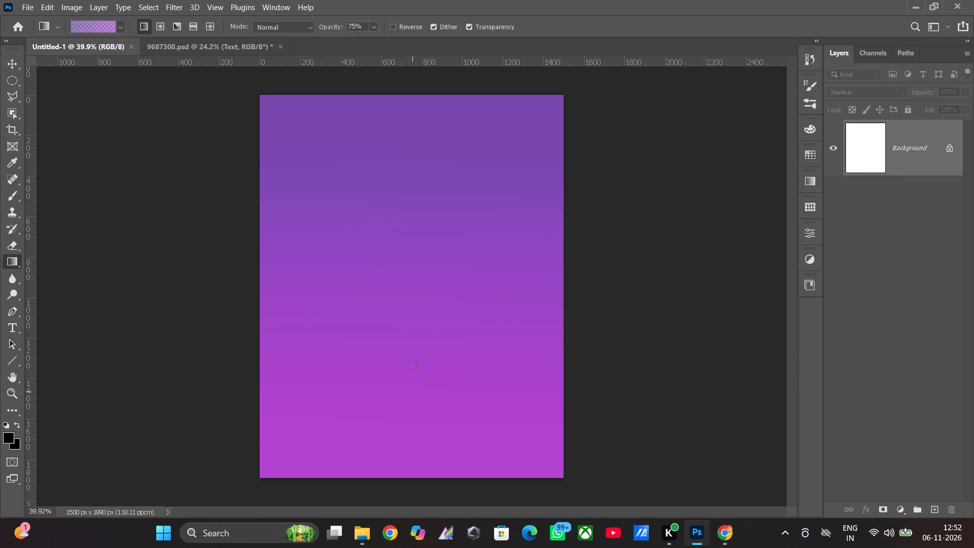
left_click_drag(418, 141, 433, 494)
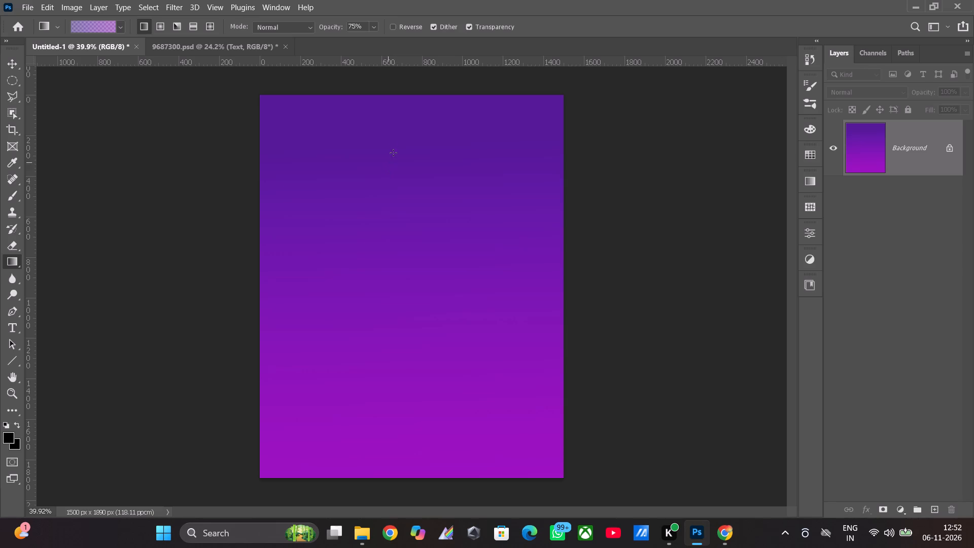
left_click_drag(407, 131, 406, 499)
left_click_drag(406, 136, 397, 524)
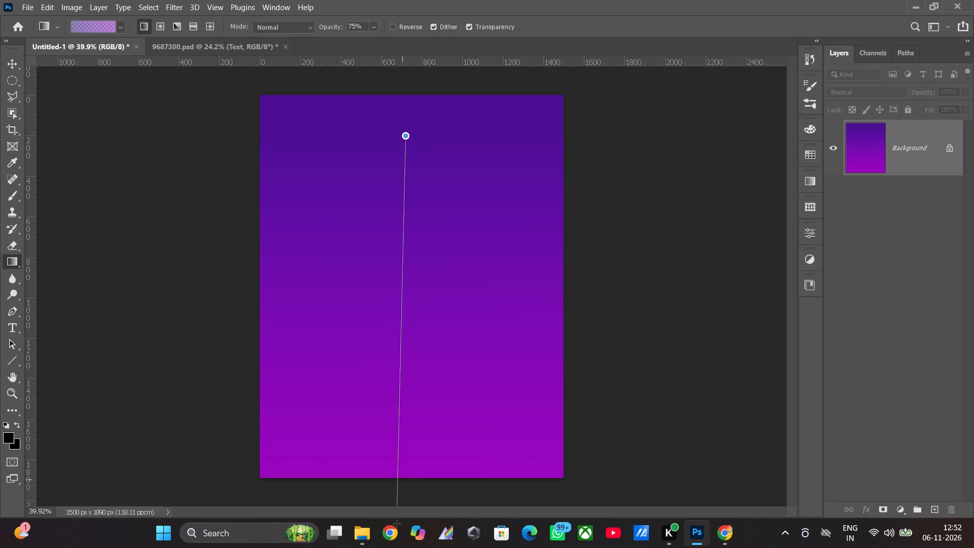
left_click_drag(397, 524, 402, 534)
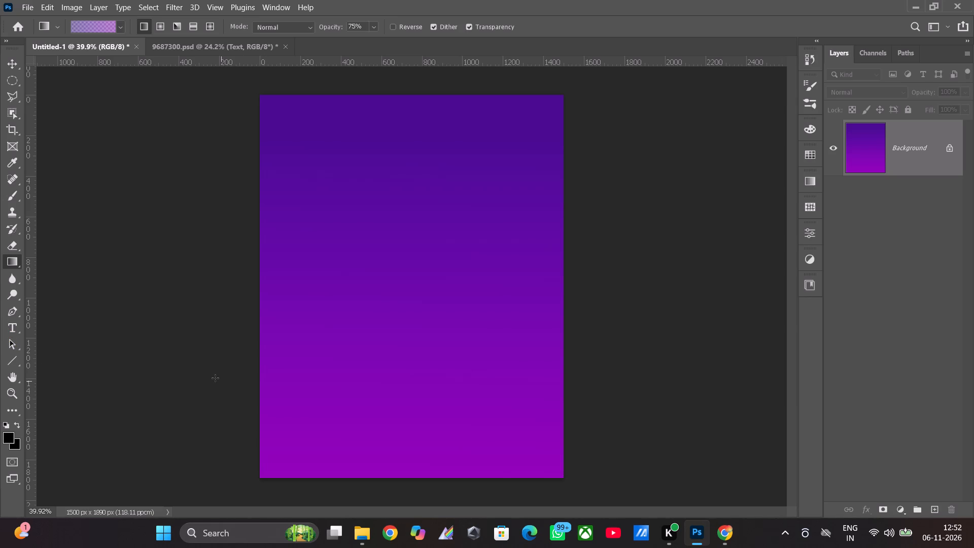
Compare with the template again and redraw the vertical gradient from about a third down the canvas to past its bottom edge.
left_click(214, 45)
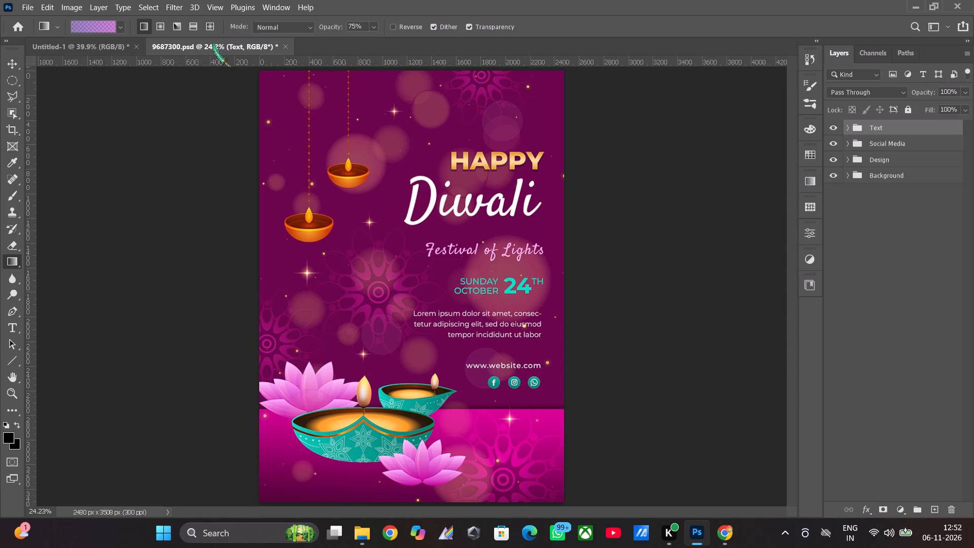
left_click(79, 52)
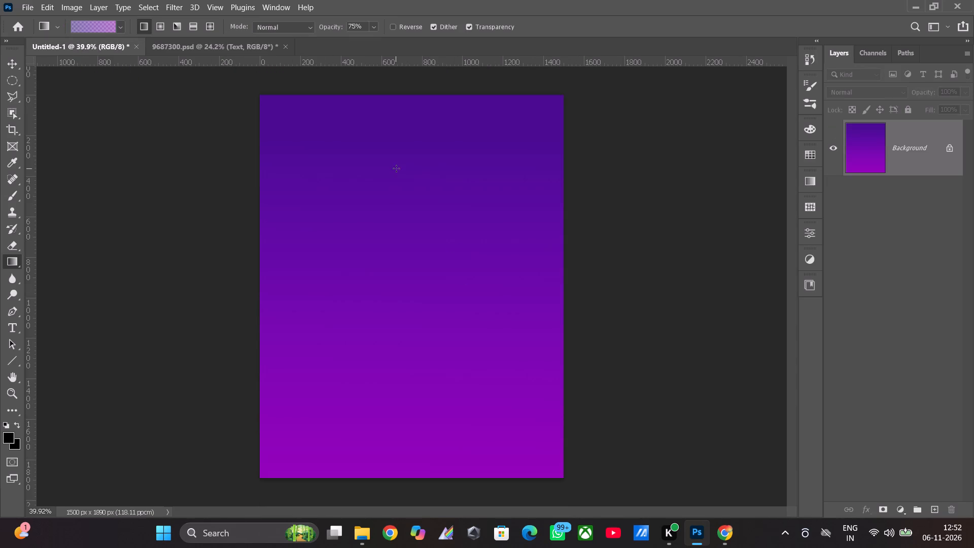
left_click_drag(397, 186, 399, 546)
left_click_drag(414, 400, 400, 501)
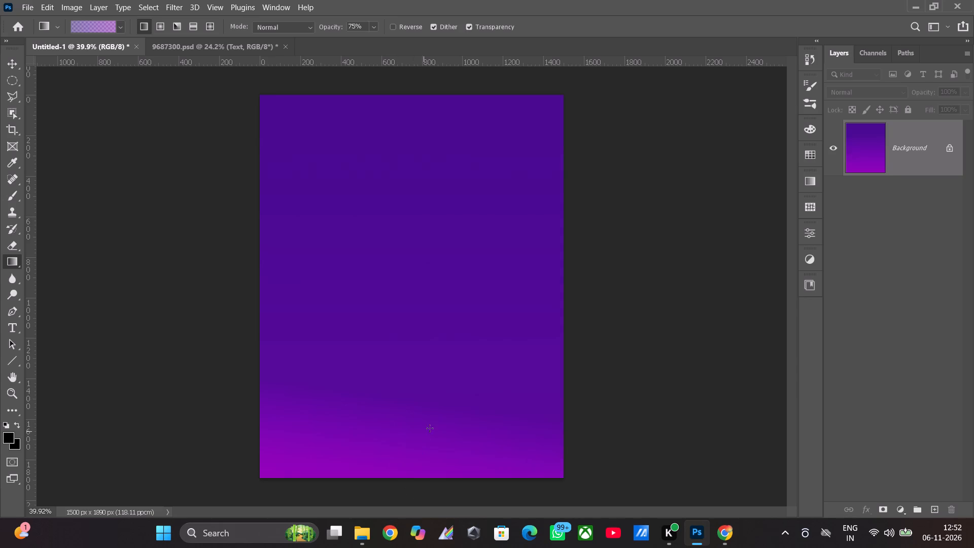
left_click_drag(413, 265, 425, 518)
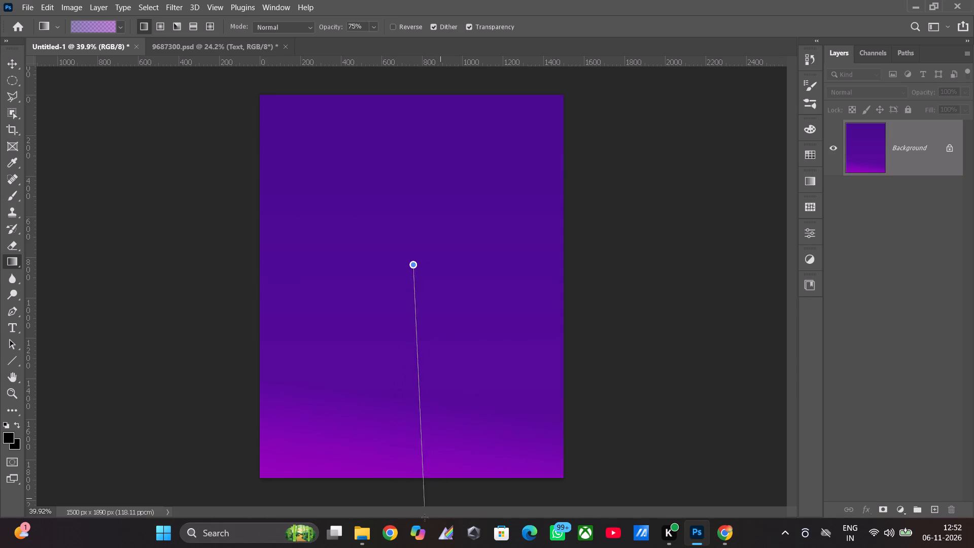
left_click_drag(425, 518, 424, 518)
left_click_drag(399, 222, 403, 461)
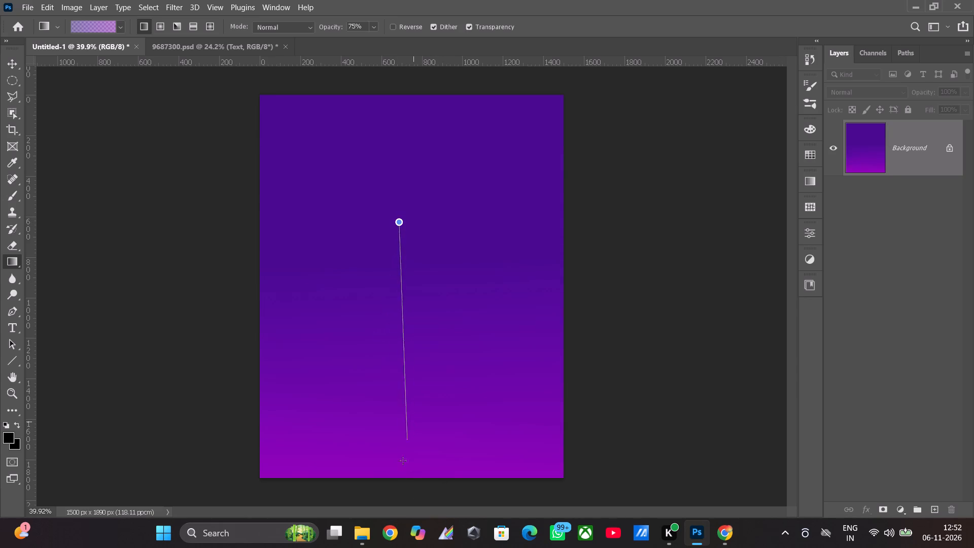
left_click_drag(403, 461, 390, 513)
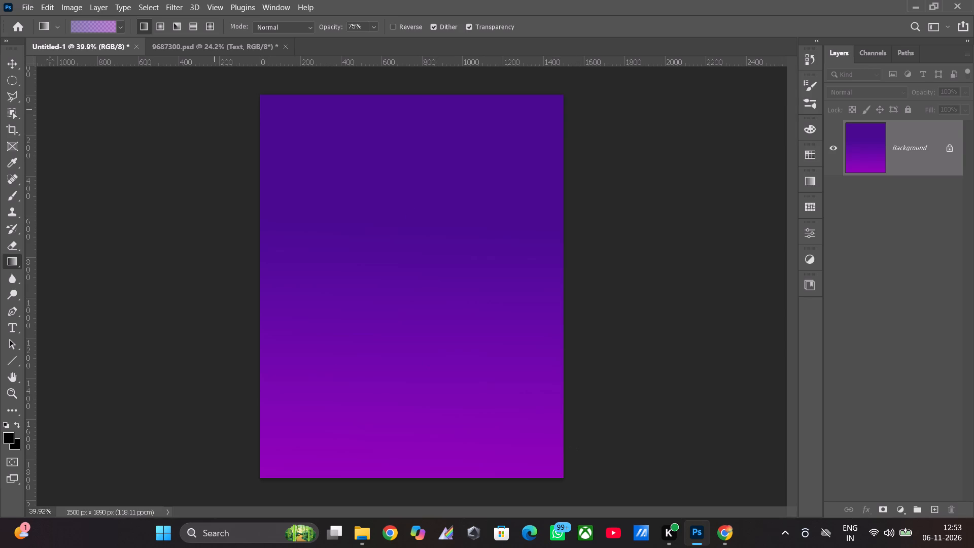
Reopen the custom gradient for editing and change its starting colour stop to dark purple, #4c0b64.
left_click(120, 21)
left_click(100, 24)
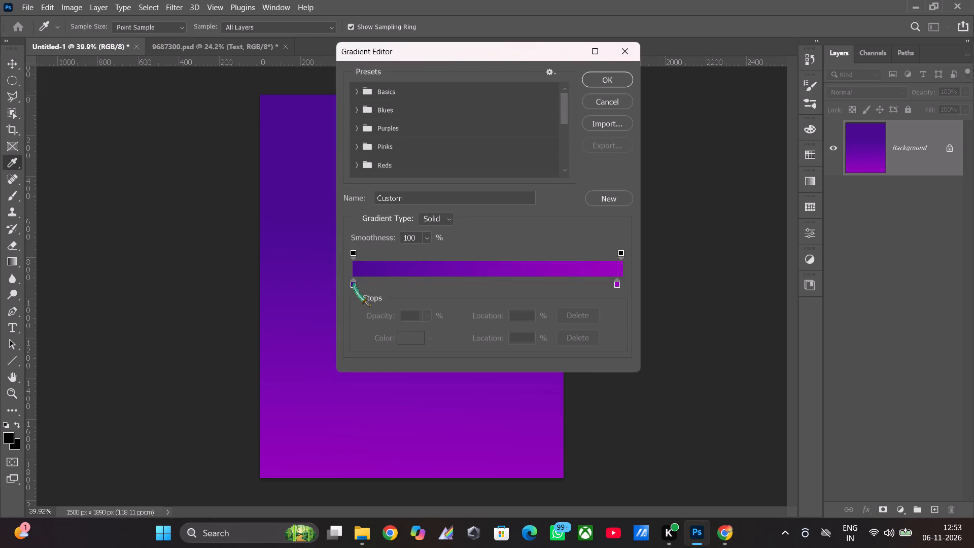
left_click(354, 283)
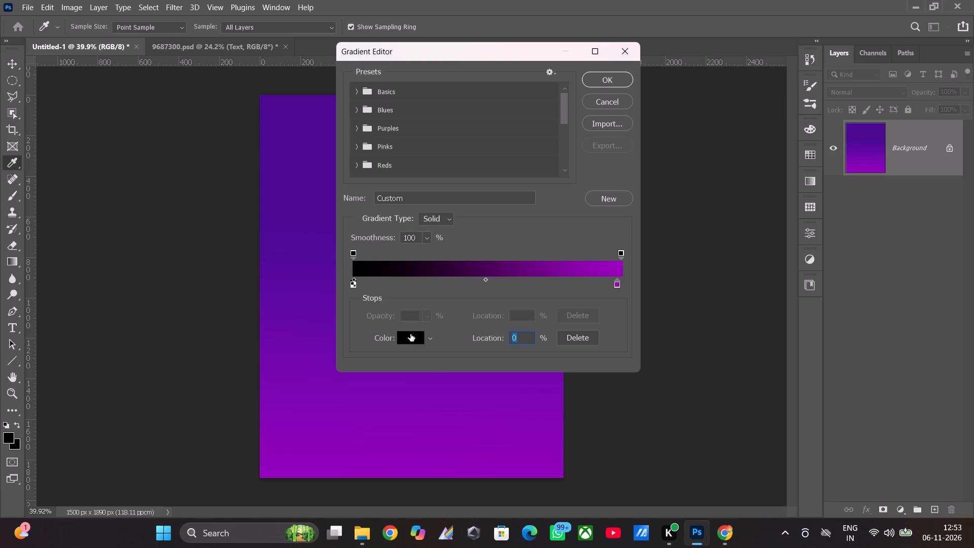
left_click(416, 340)
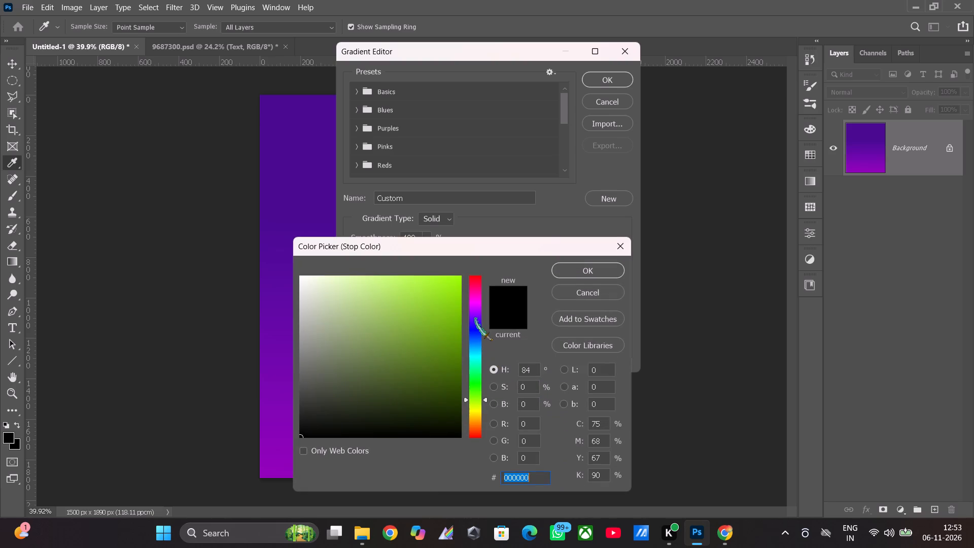
left_click(475, 317)
left_click(475, 317)
left_click_drag(444, 371, 446, 382)
left_click(446, 382)
left_click(448, 362)
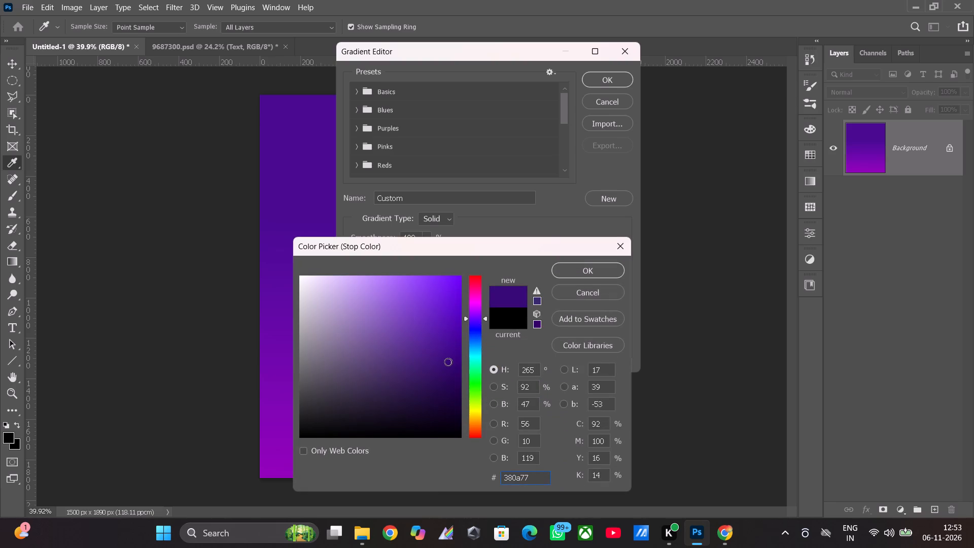
left_click(422, 363)
left_click_drag(420, 364, 430, 377)
left_click_drag(430, 377, 426, 364)
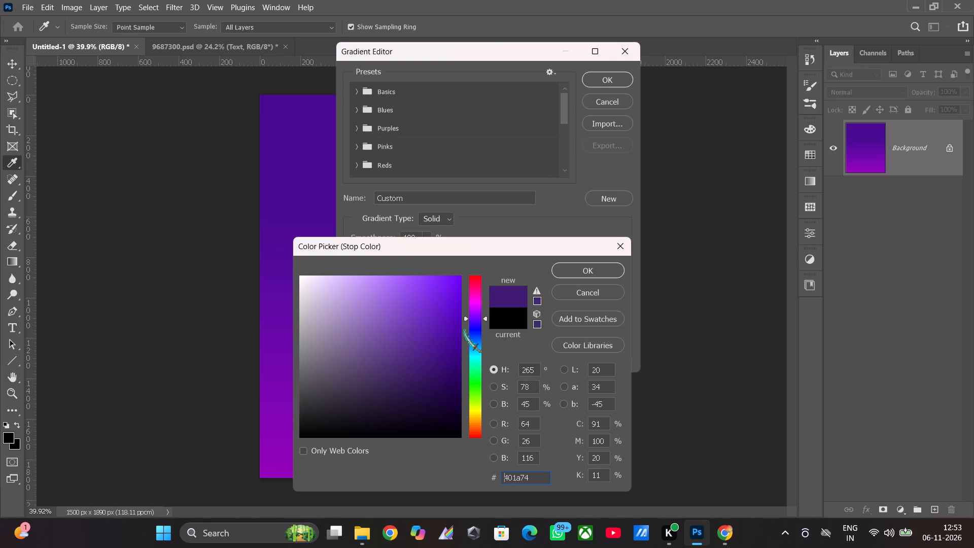
left_click_drag(483, 321, 483, 313)
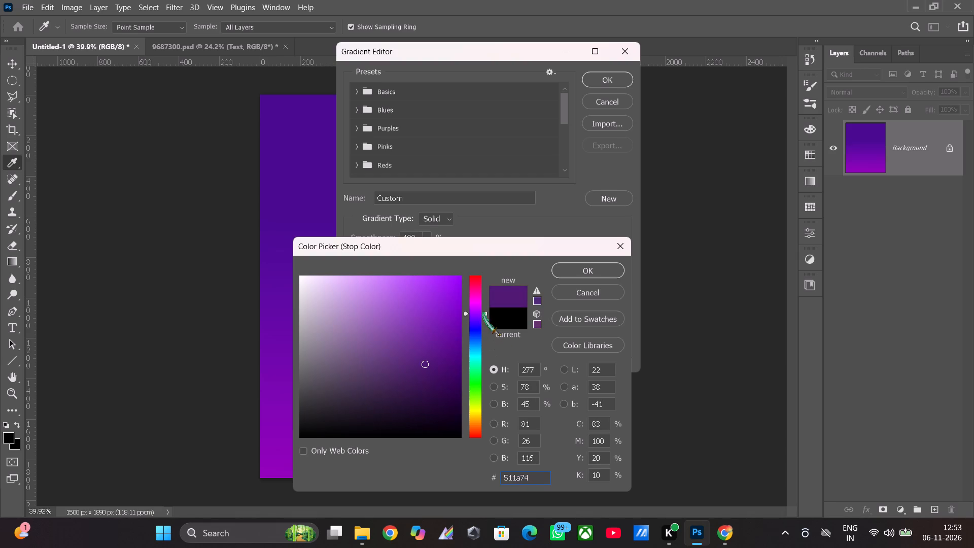
left_click_drag(483, 313, 484, 304)
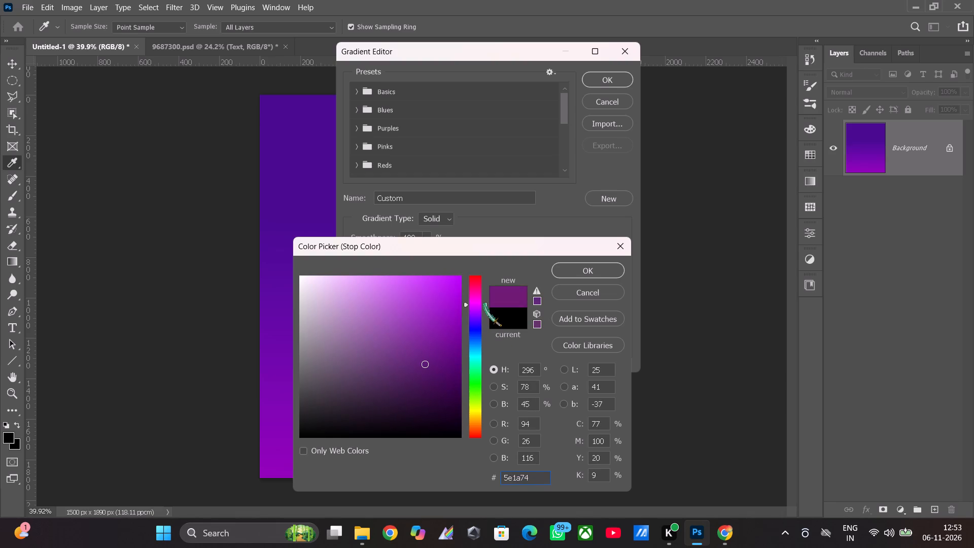
left_click_drag(484, 304, 485, 310)
left_click(444, 374)
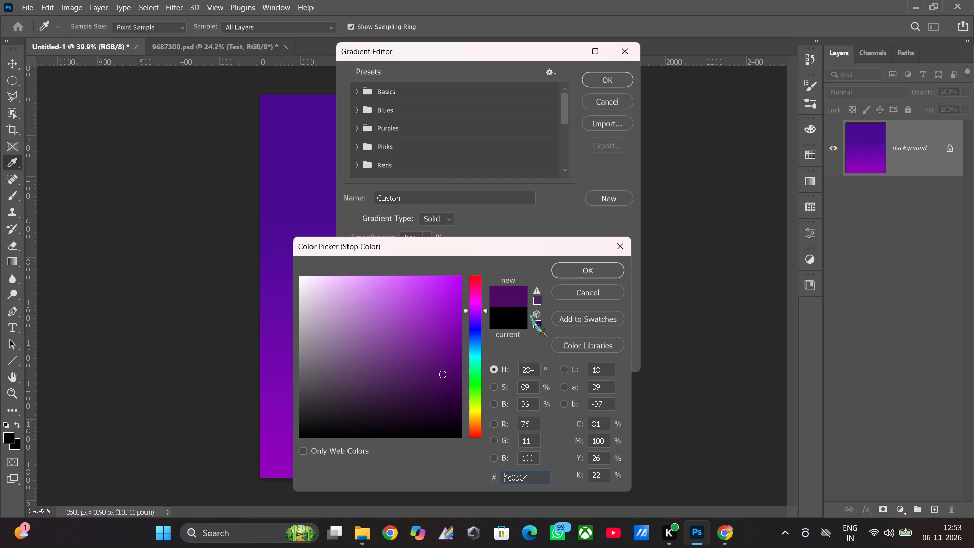
left_click(562, 270)
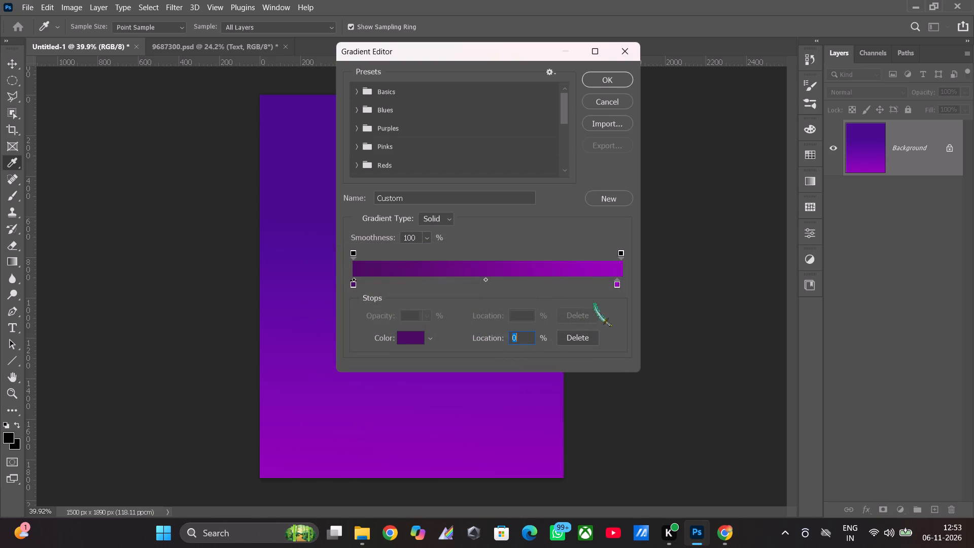
Change the gradient's end colour stop to a deep magenta-pink, #b00c70.
left_click(619, 285)
left_click(408, 338)
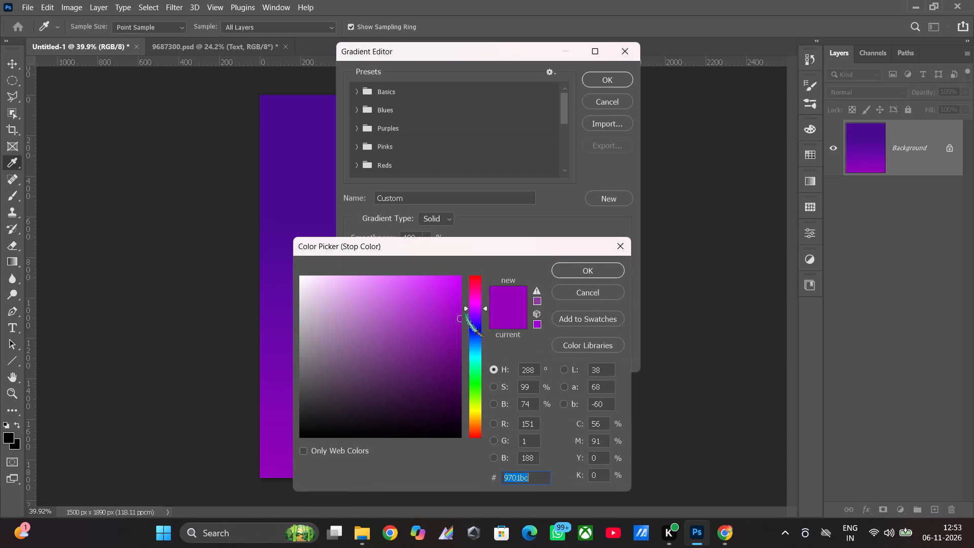
left_click_drag(469, 307, 471, 298)
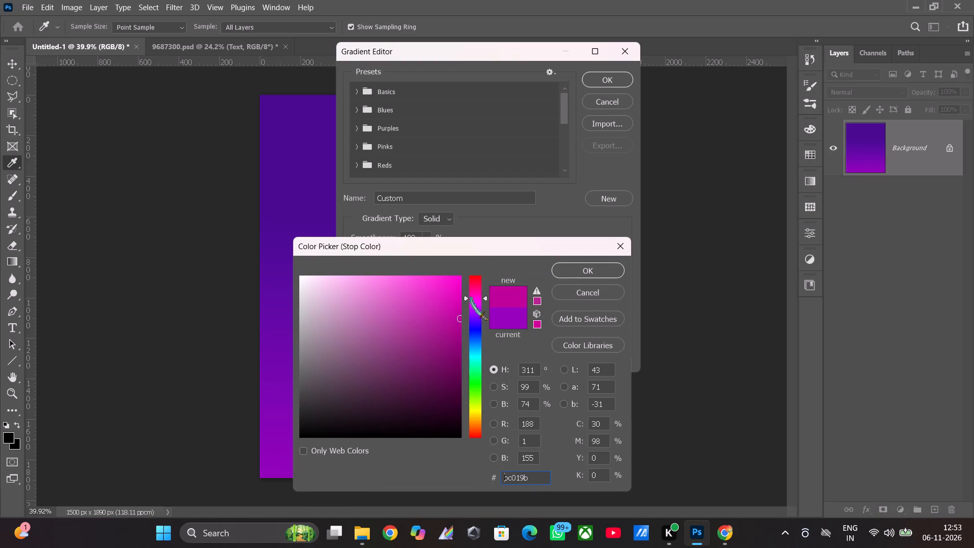
left_click_drag(471, 298, 474, 292)
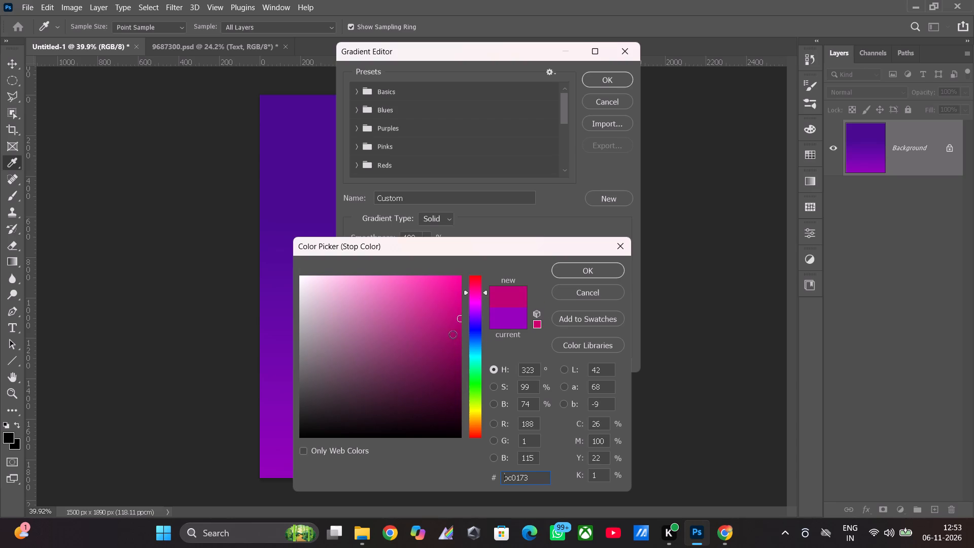
left_click(449, 339)
left_click(451, 326)
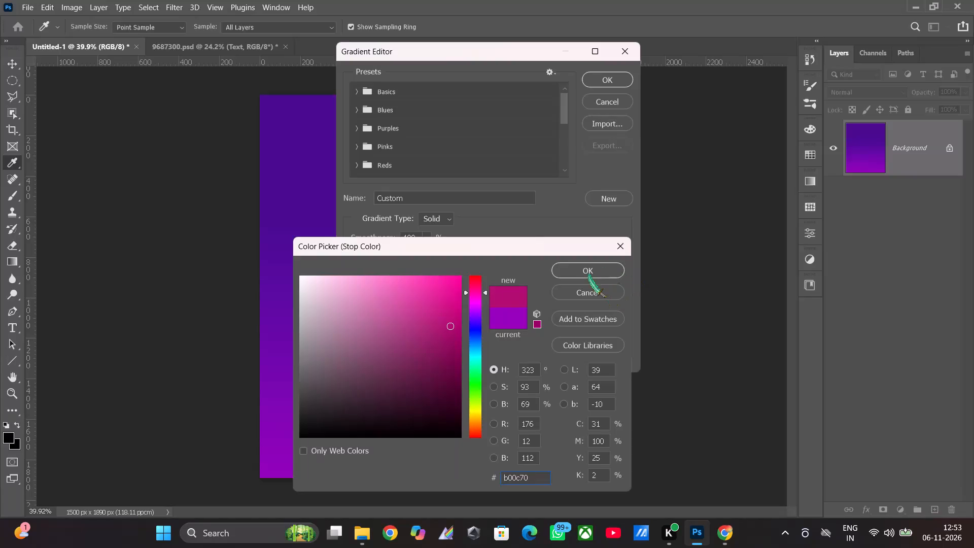
left_click(589, 272)
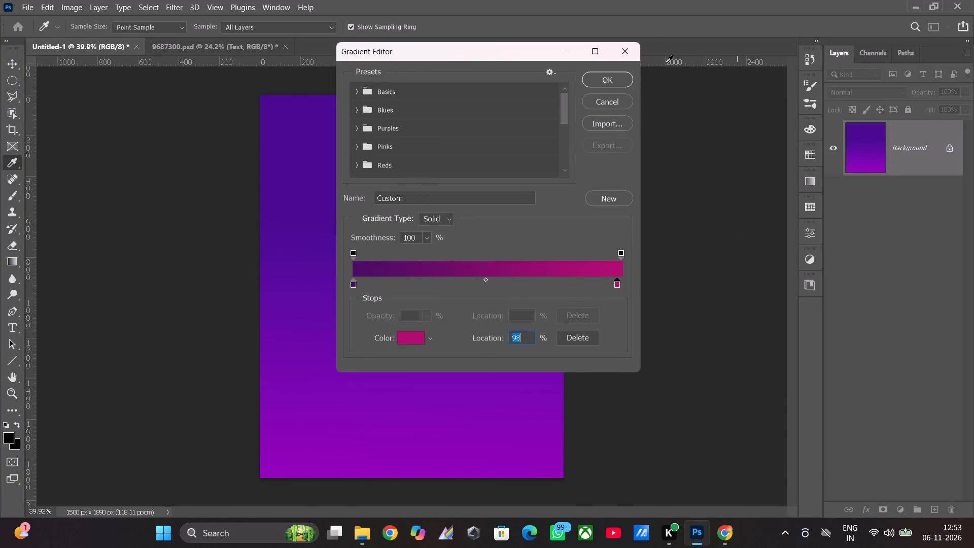
Apply the edited gradient to the background in three vertical passes, starting progressively lower from the upper fifth to mid-canvas and ending past the bottom edge.
left_click(610, 84)
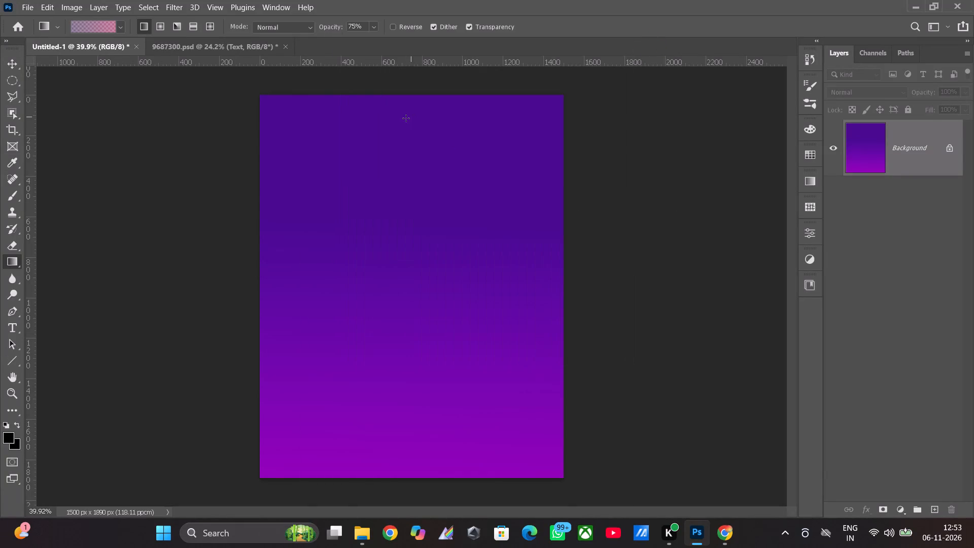
left_click_drag(405, 171, 406, 511)
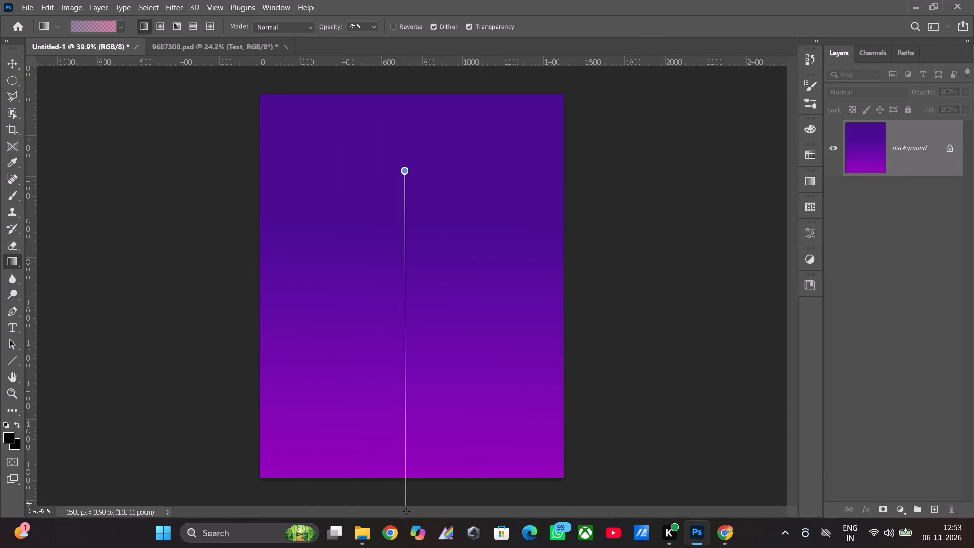
left_click_drag(406, 511, 407, 519)
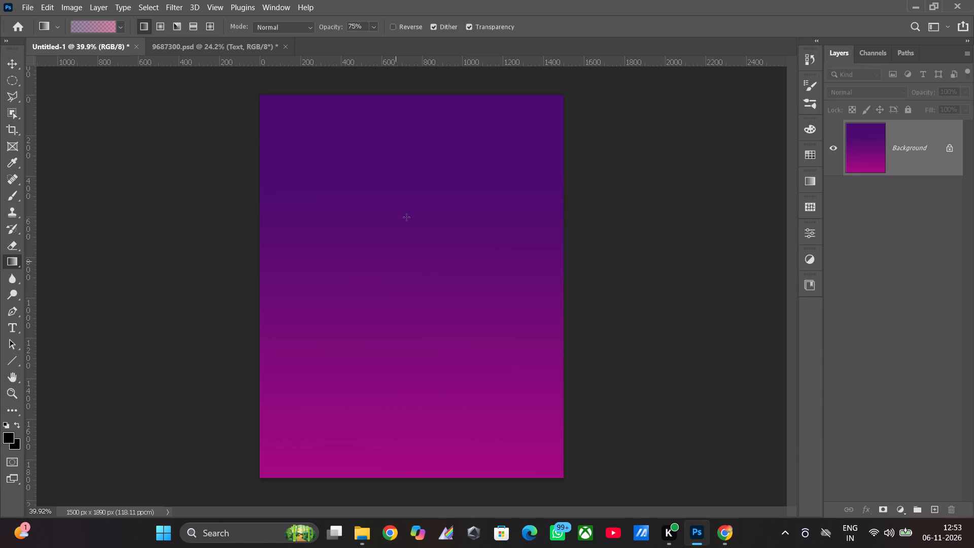
left_click_drag(415, 250, 411, 329)
left_click_drag(411, 329, 410, 515)
left_click_drag(407, 299, 403, 540)
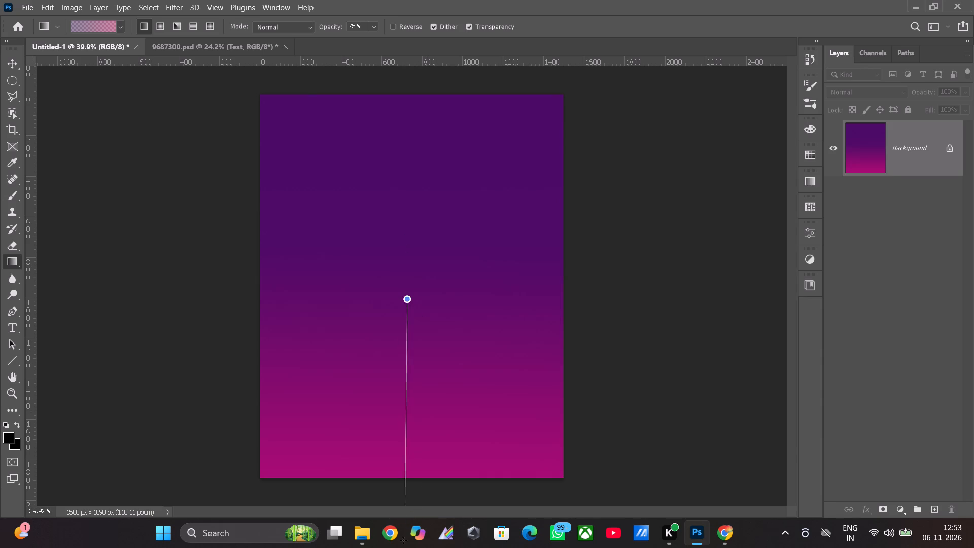
left_click_drag(403, 540, 400, 546)
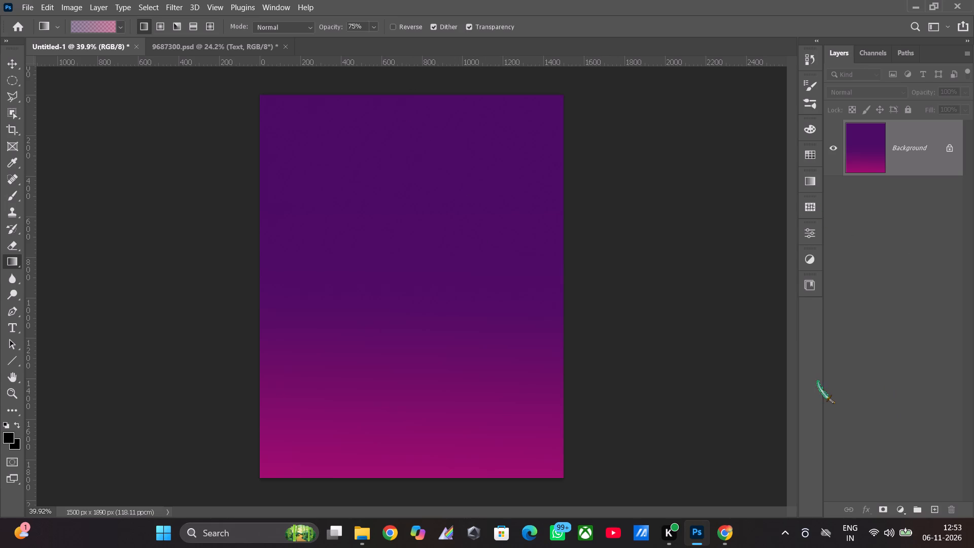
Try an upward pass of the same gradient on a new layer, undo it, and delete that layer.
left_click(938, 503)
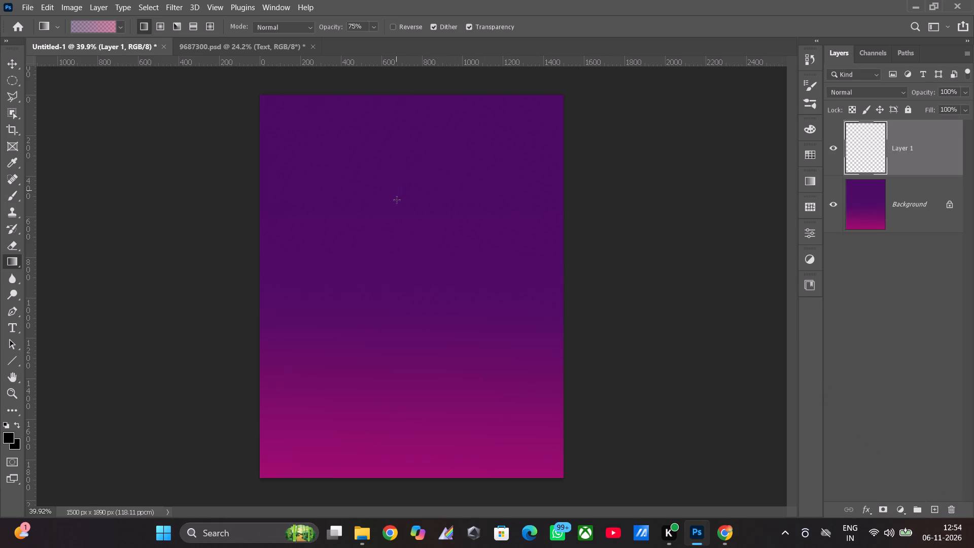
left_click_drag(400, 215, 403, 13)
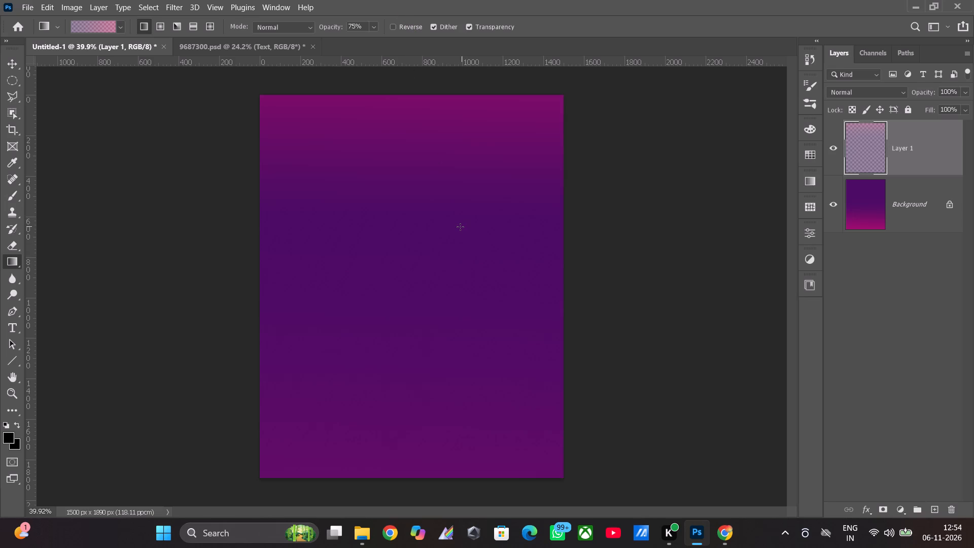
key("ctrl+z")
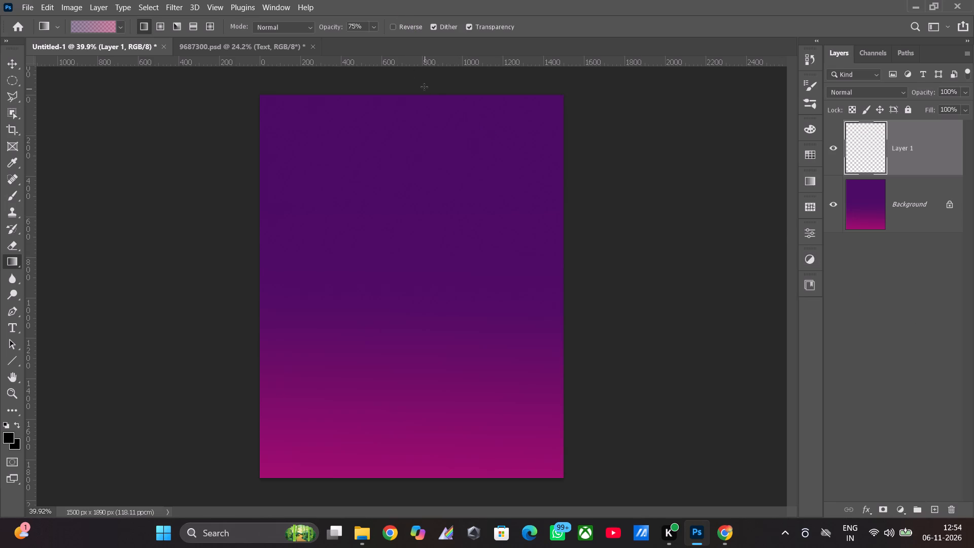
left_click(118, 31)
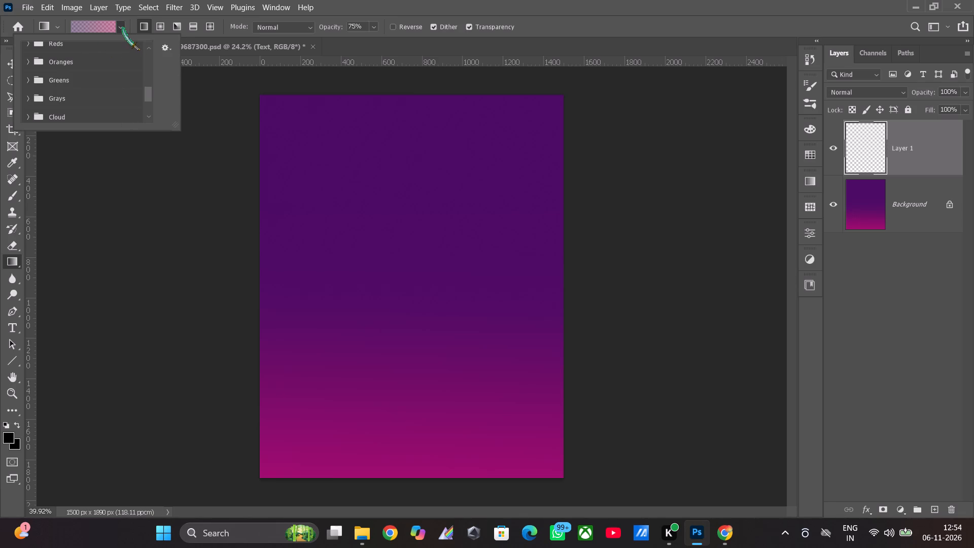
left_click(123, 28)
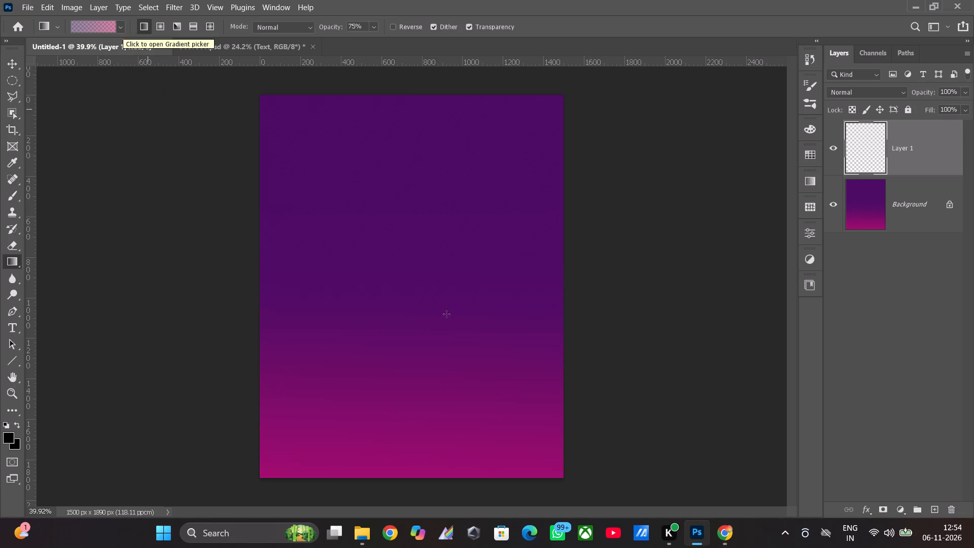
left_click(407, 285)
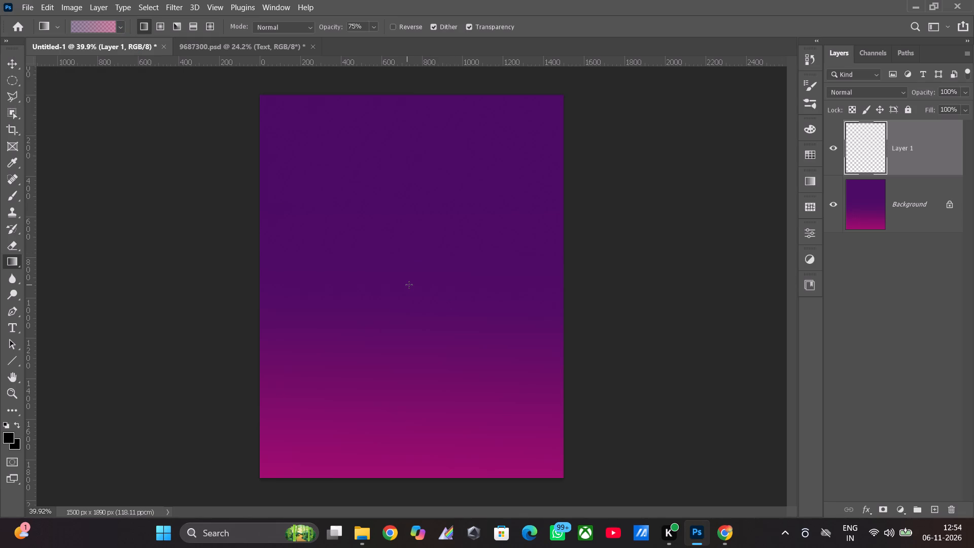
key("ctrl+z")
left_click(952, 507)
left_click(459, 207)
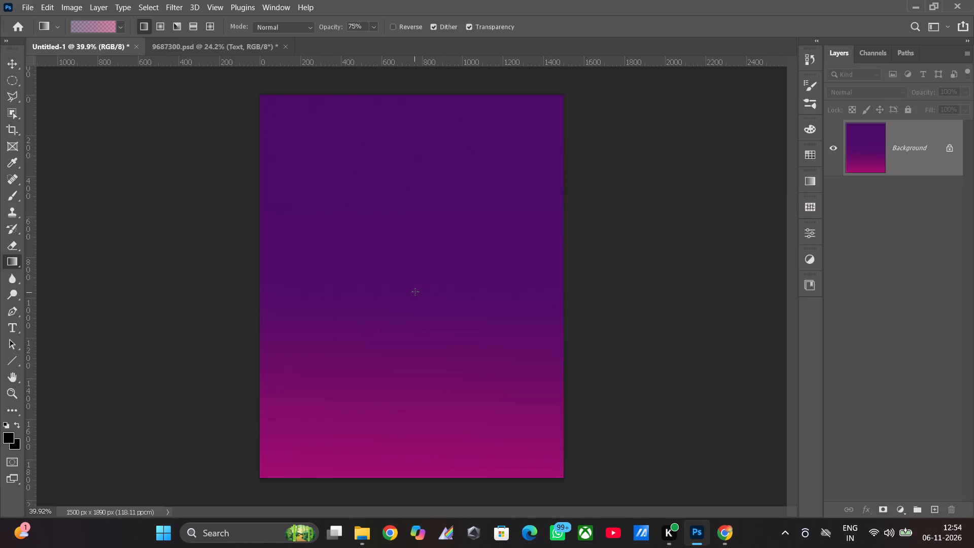
Redraw the gradient on the background in two vertical passes from about mid-canvas to past the bottom edge.
left_click_drag(415, 292, 408, 522)
left_click_drag(408, 522, 411, 520)
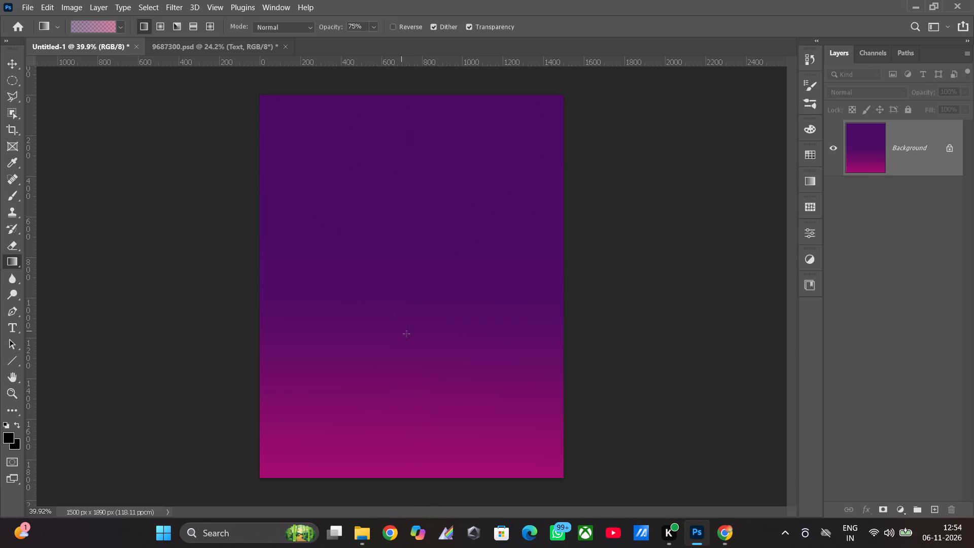
left_click_drag(412, 309, 405, 547)
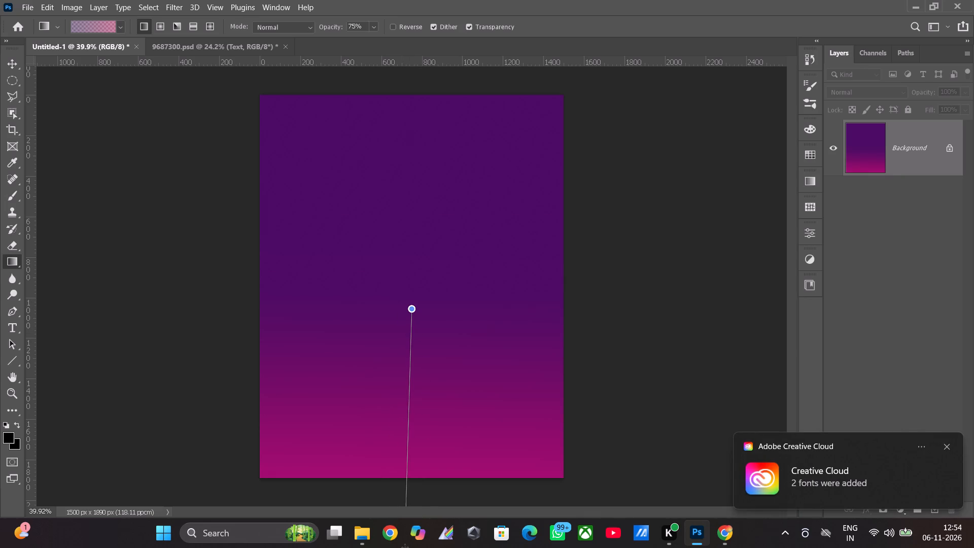
left_click_drag(405, 547, 405, 547)
left_click(943, 446)
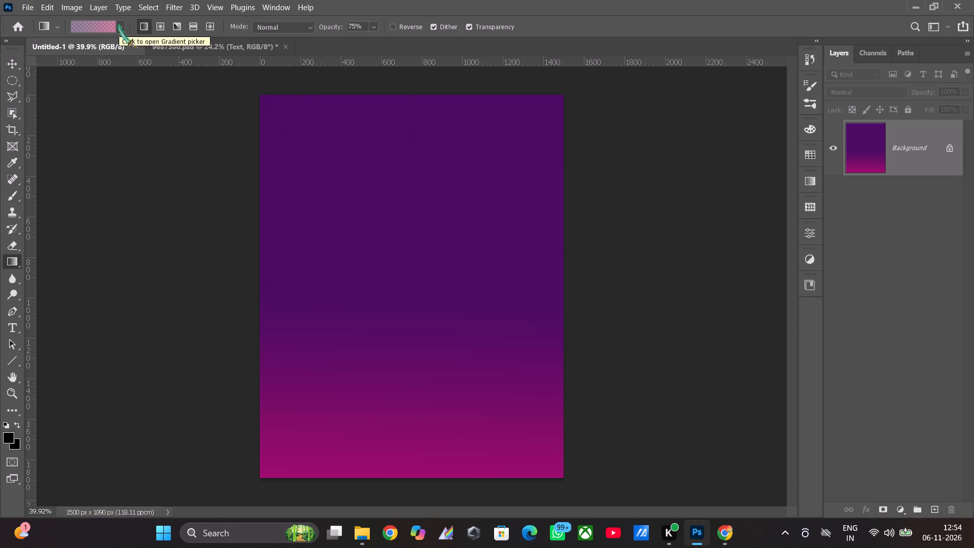
Edit the custom gradient: make the starting colour stop blue-violet and set the starting opacity stop to 0% at location 1%.
left_click_drag(115, 26, 114, 36)
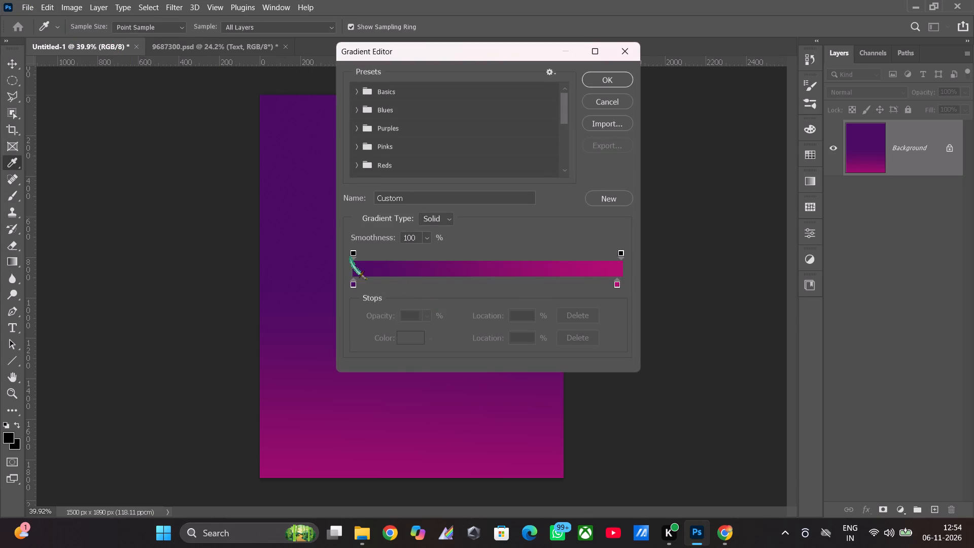
left_click(353, 284)
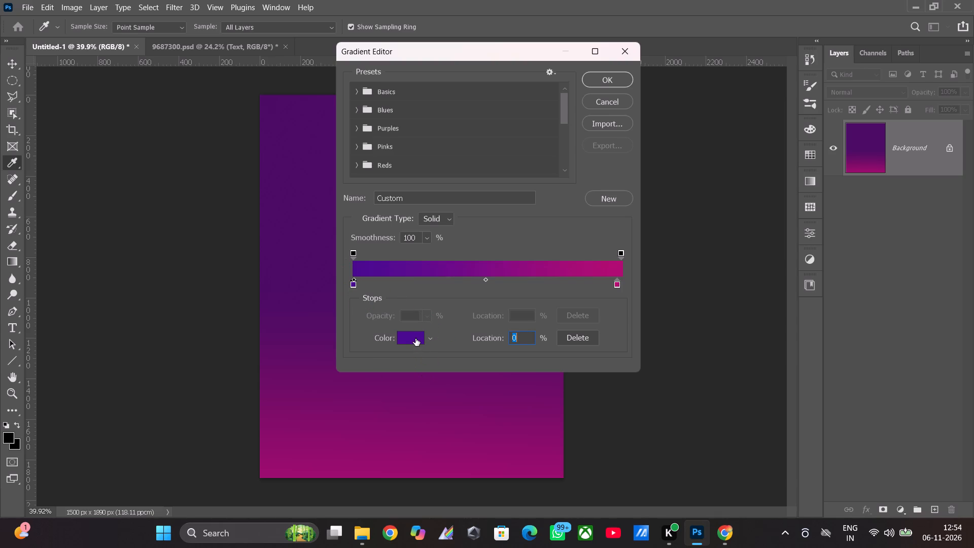
left_click_drag(354, 254, 356, 260)
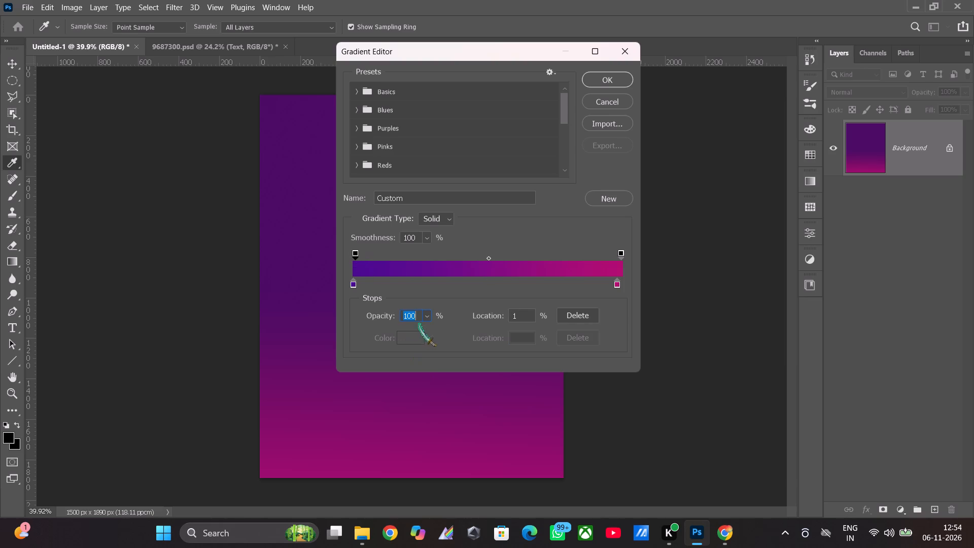
key("BackSpace")
key("0")
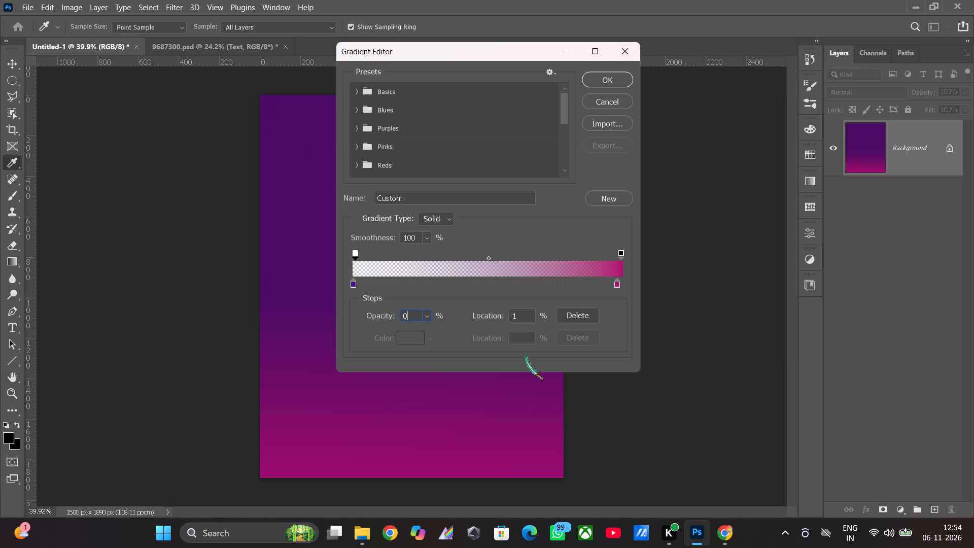
left_click(612, 81)
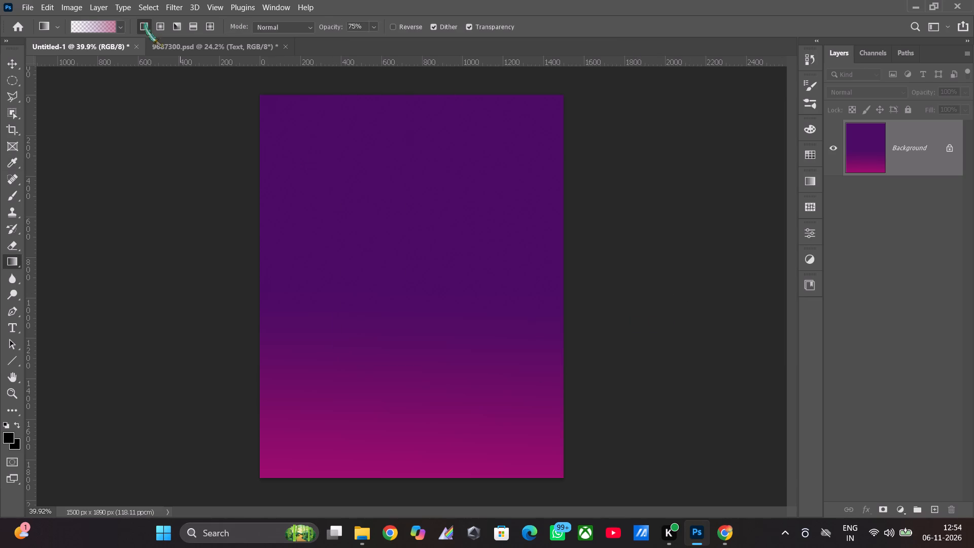
Add a new layer and build a magenta fade along the canvas's top with repeated upward gradient passes ending past the top edge.
left_click(940, 508)
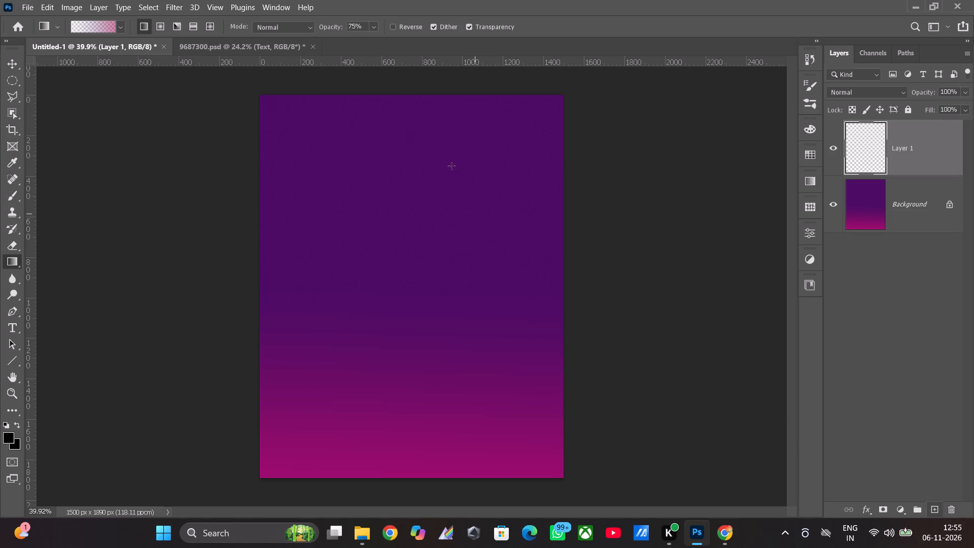
left_click_drag(405, 190, 419, 101)
left_click_drag(419, 101, 407, 0)
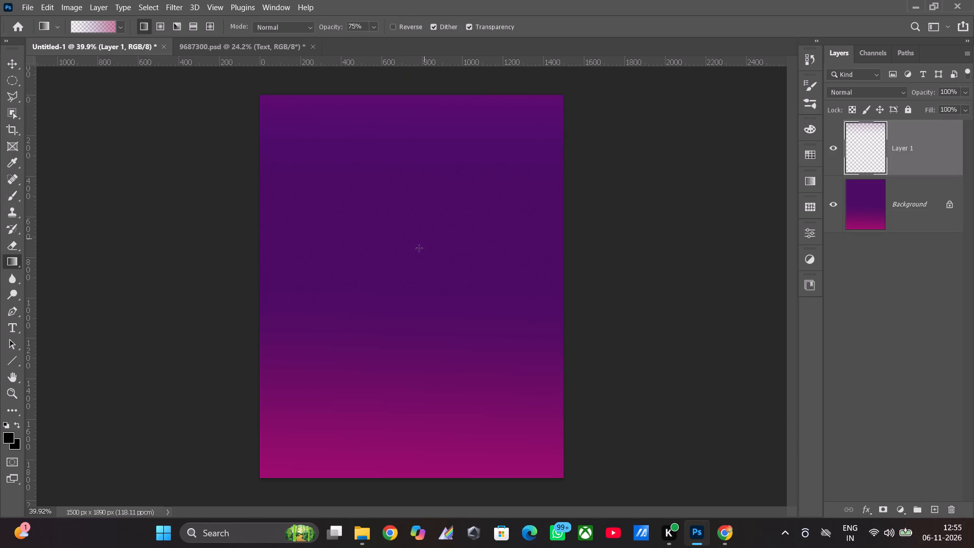
left_click_drag(407, 235, 412, 15)
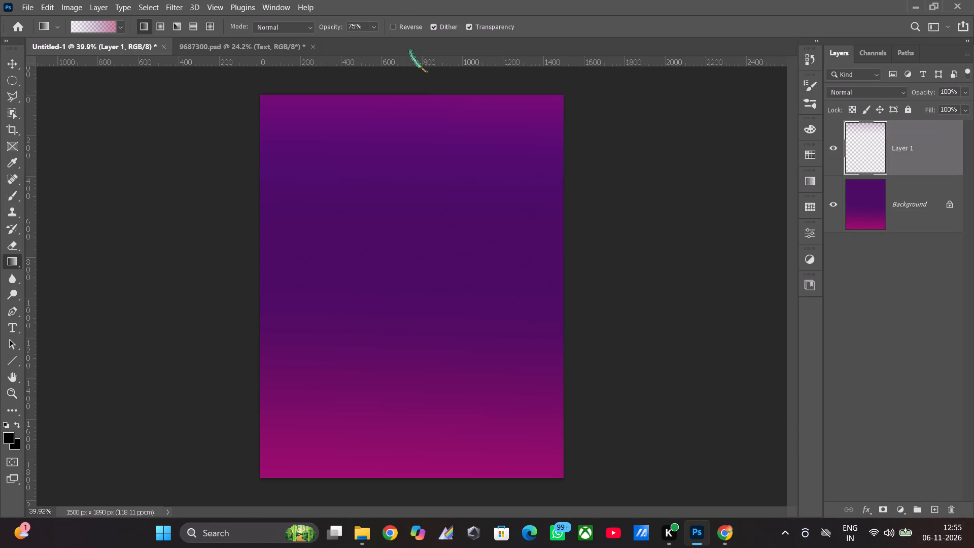
left_click_drag(422, 227, 426, 7)
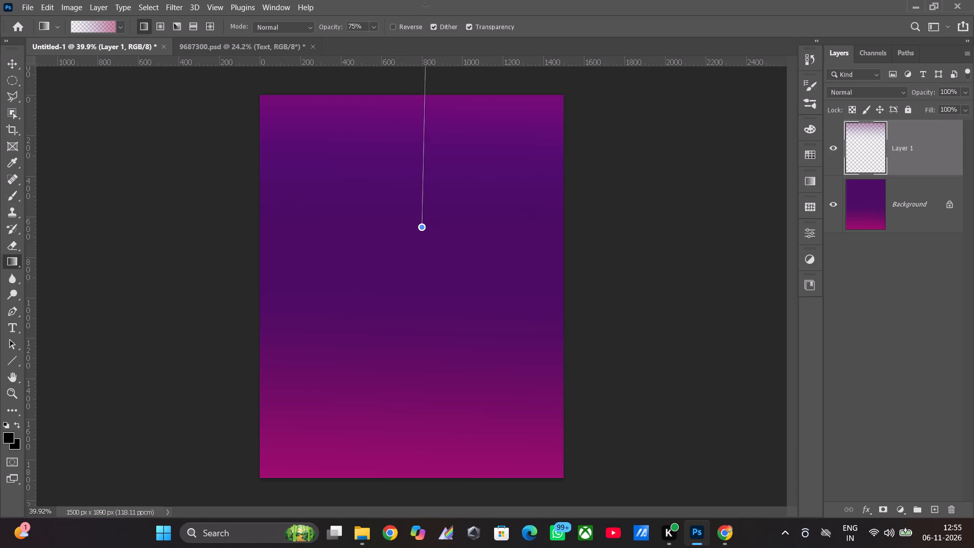
left_click_drag(426, 7, 423, 0)
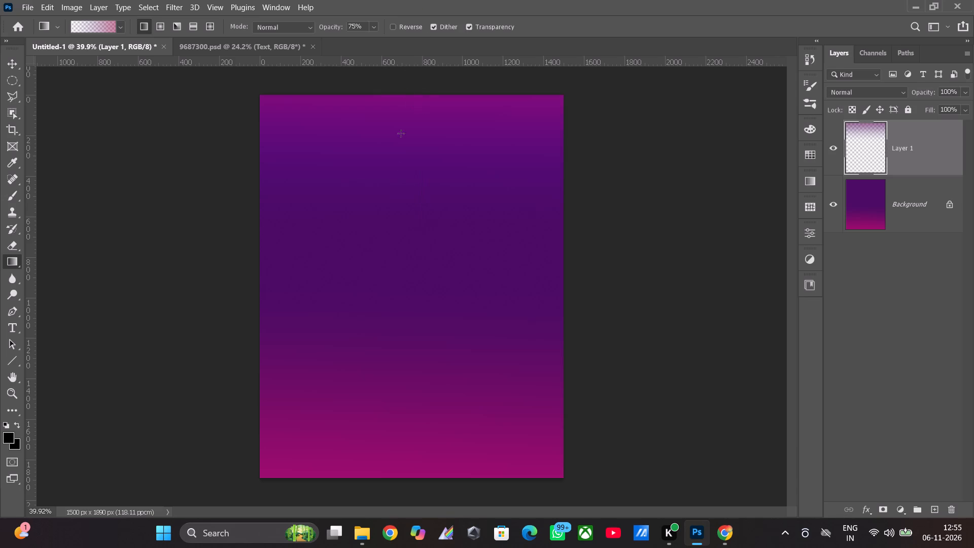
left_click_drag(411, 271, 416, 0)
left_click_drag(416, 0, 410, 0)
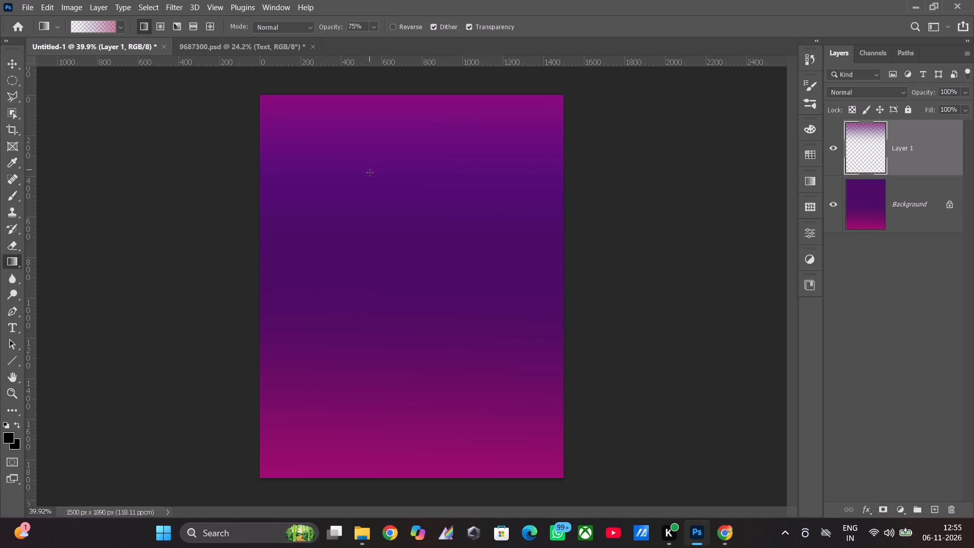
left_click_drag(401, 241, 423, 0)
left_click_drag(423, 0, 399, 0)
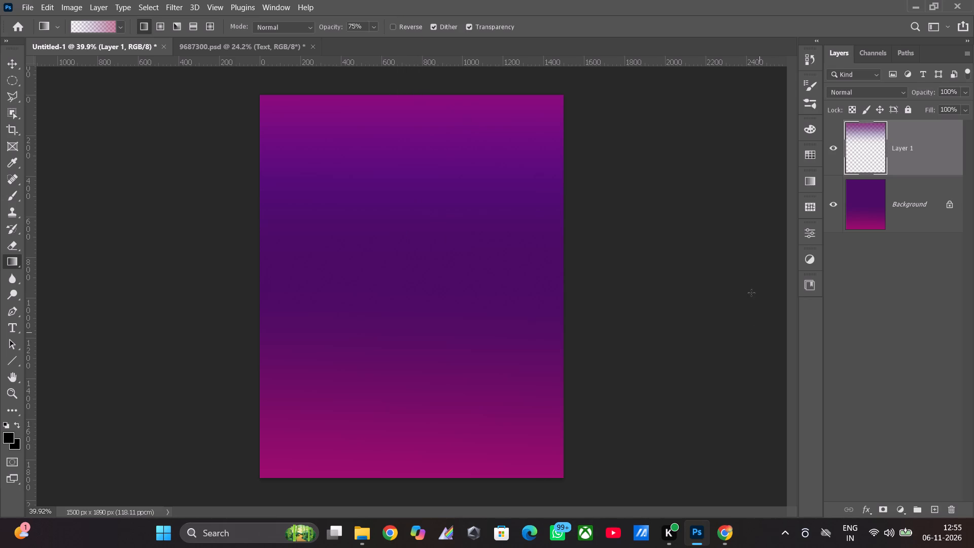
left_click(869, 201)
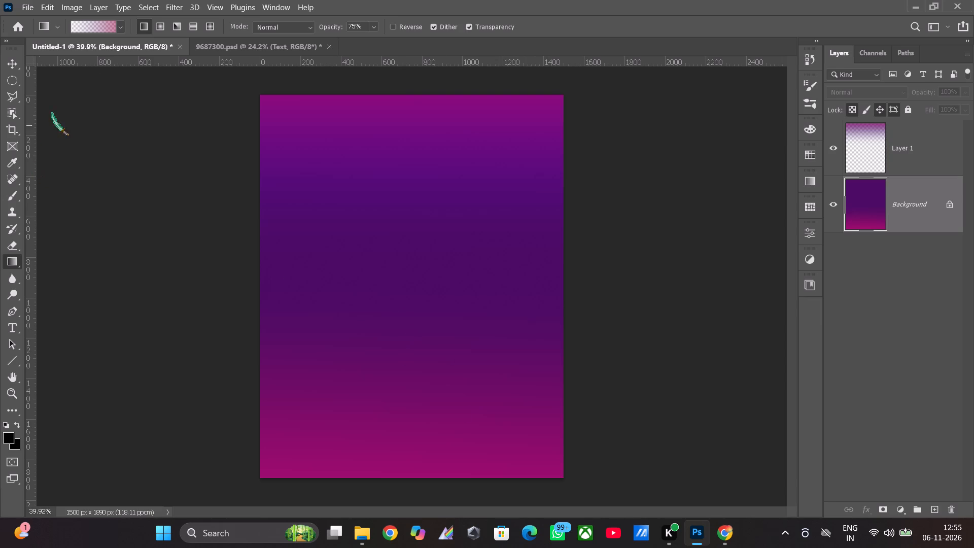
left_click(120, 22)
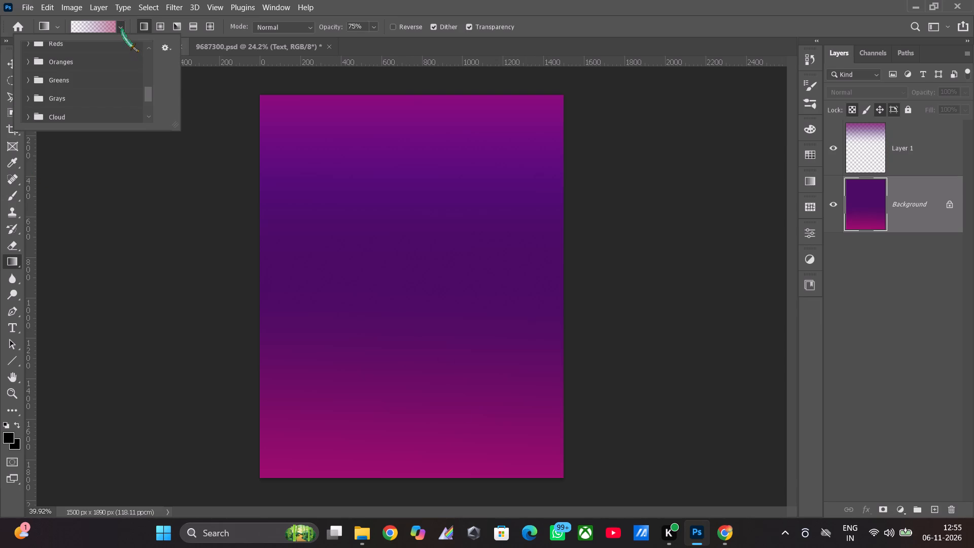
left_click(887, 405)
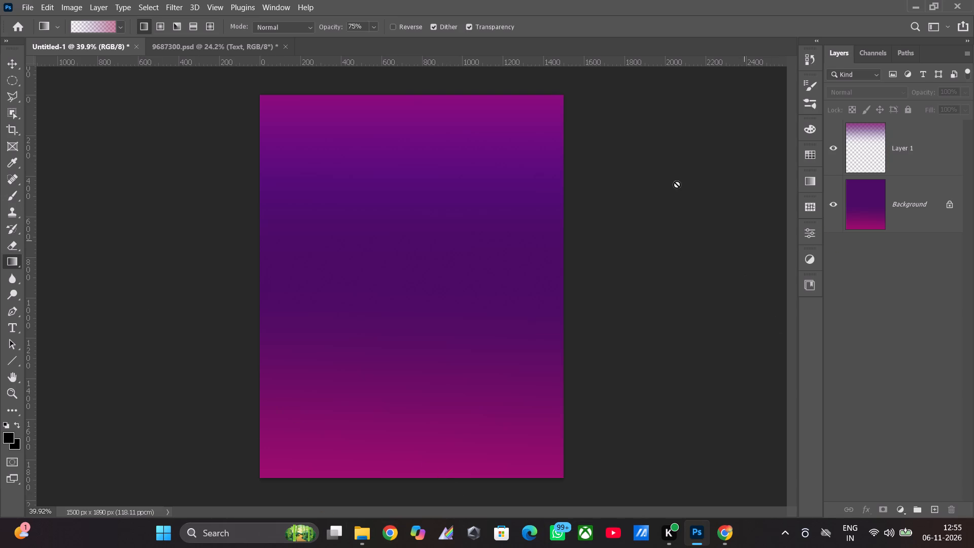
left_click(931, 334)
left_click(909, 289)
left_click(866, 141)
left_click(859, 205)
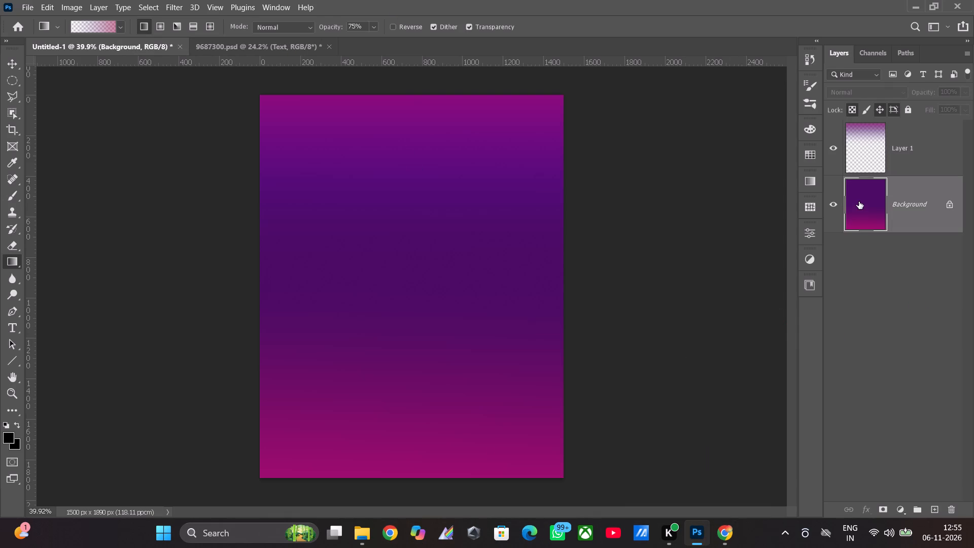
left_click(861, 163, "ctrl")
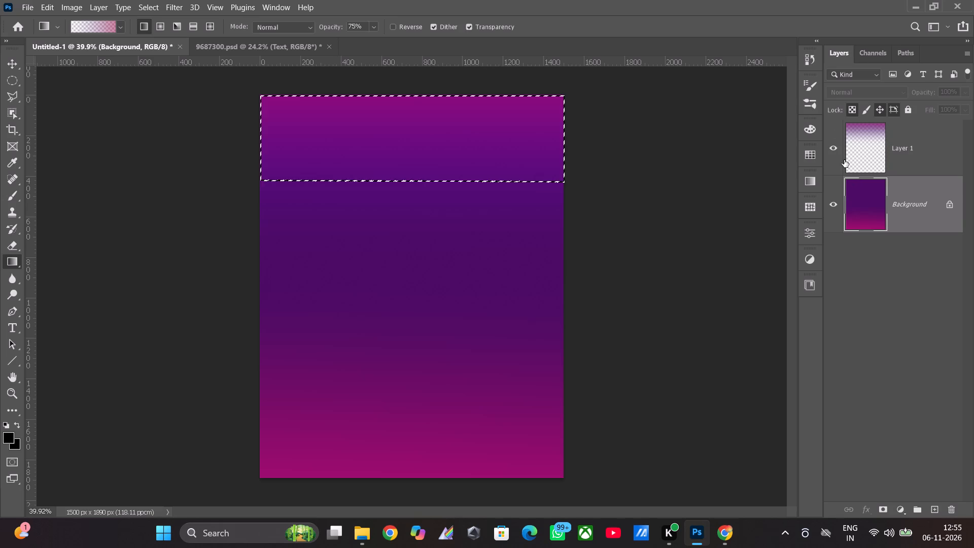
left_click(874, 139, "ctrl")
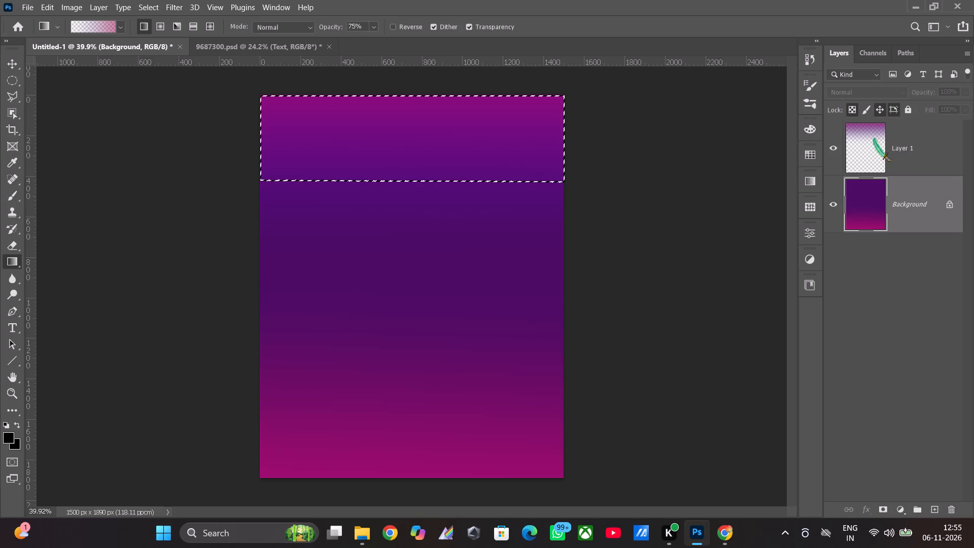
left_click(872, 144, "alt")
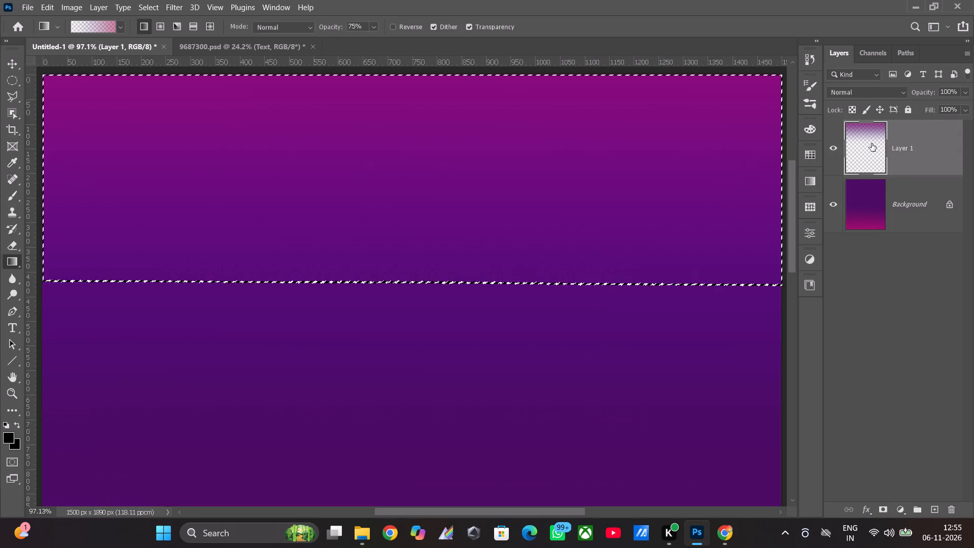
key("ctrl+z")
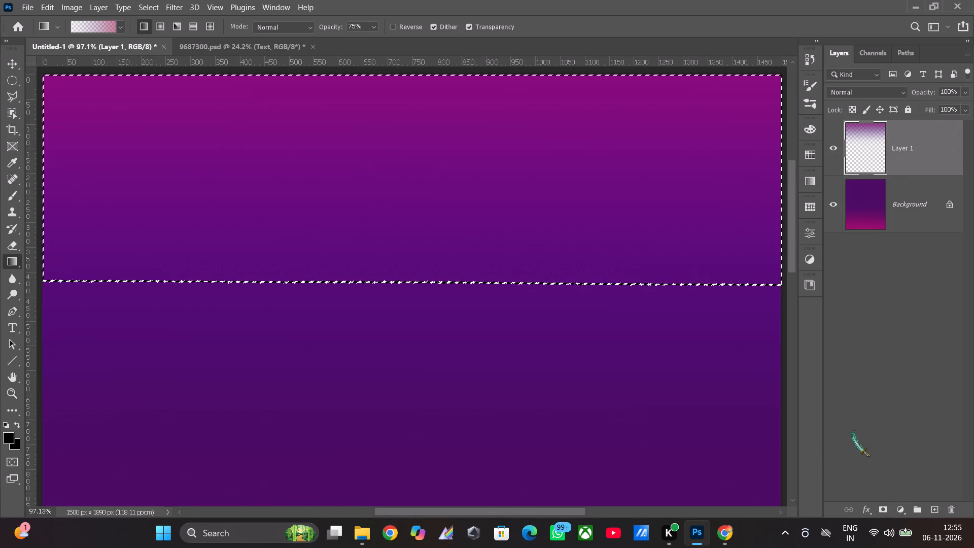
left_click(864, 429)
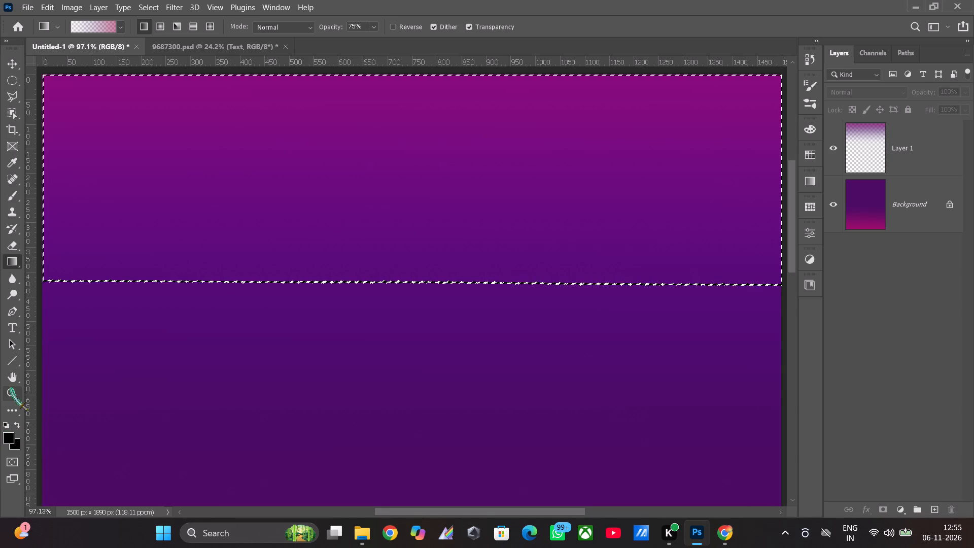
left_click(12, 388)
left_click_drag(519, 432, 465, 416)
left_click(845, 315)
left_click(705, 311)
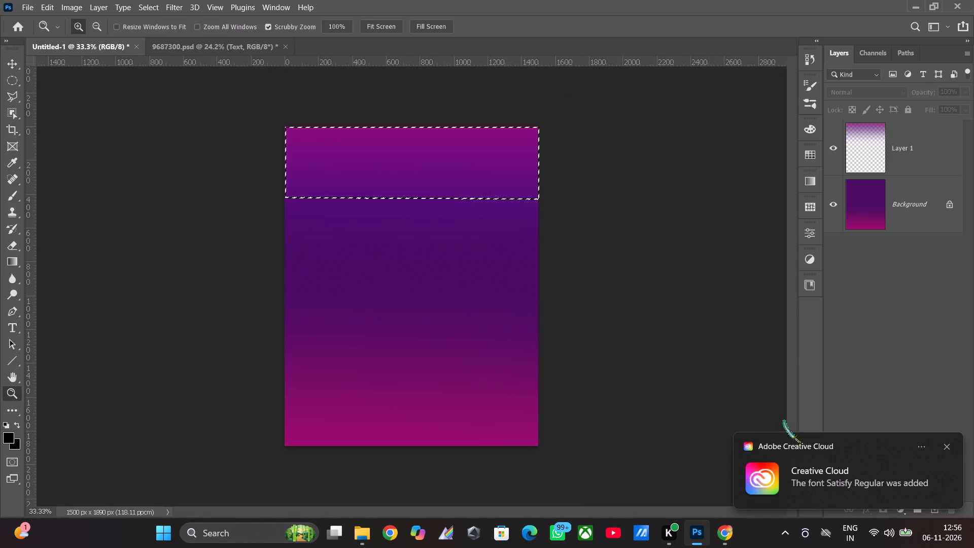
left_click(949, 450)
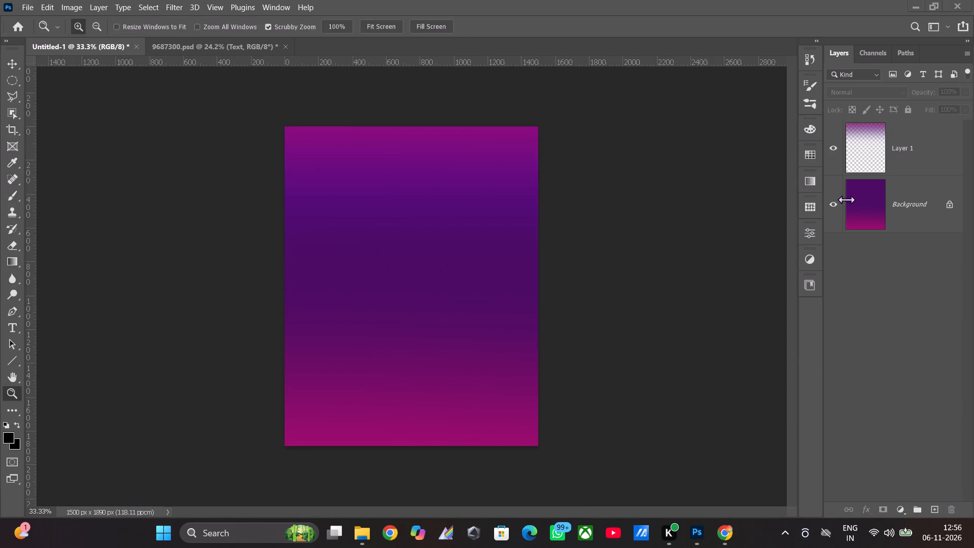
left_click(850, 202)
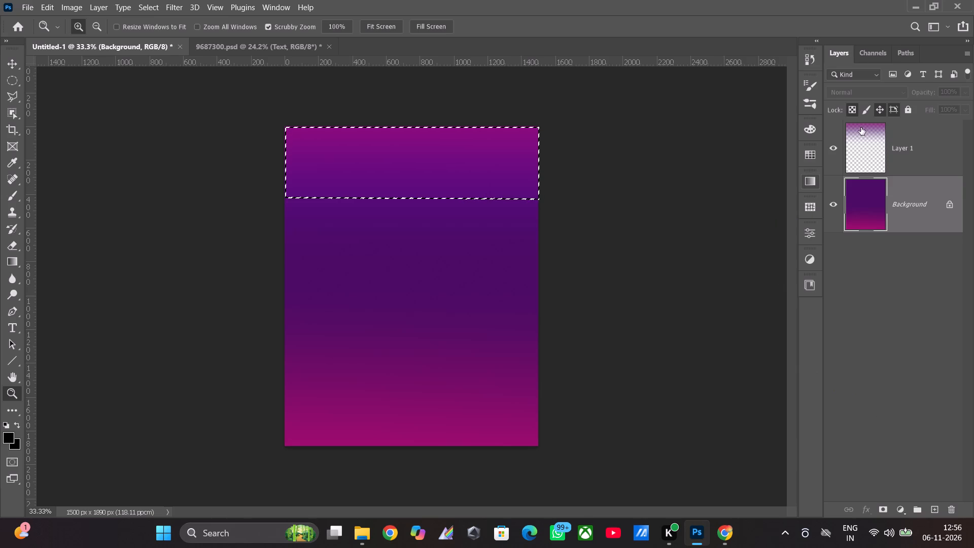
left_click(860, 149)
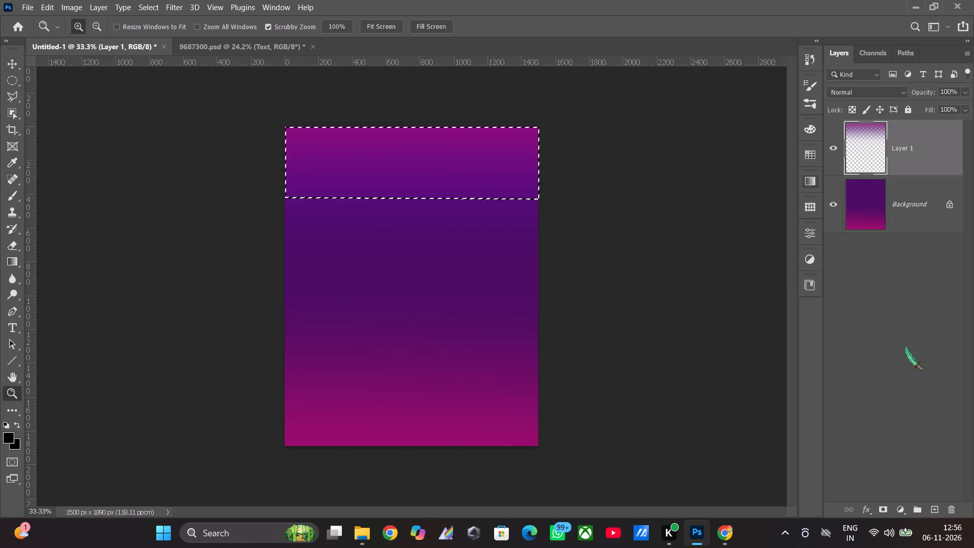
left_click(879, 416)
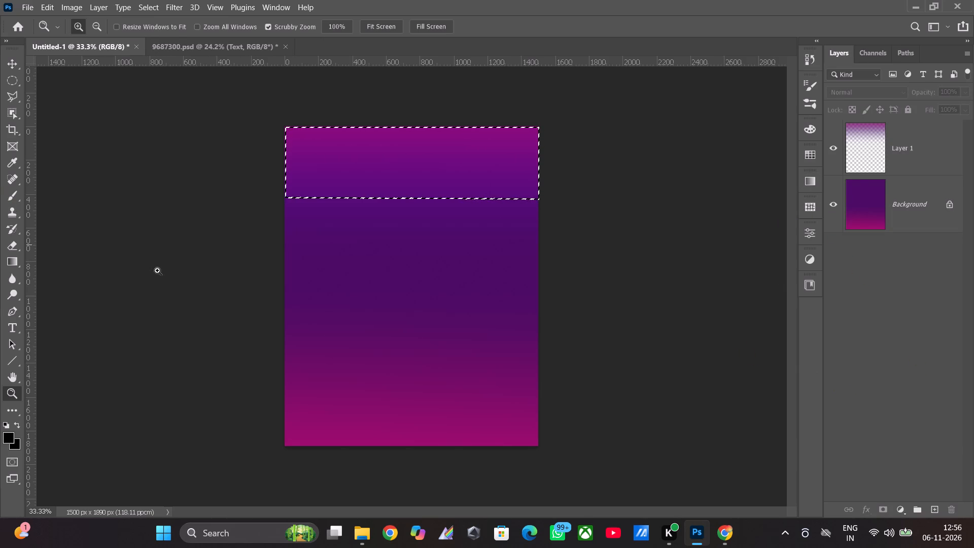
Add a new layer and place the purple mandala image 11312634 from the Downloads folder onto the poster.
left_click(937, 511)
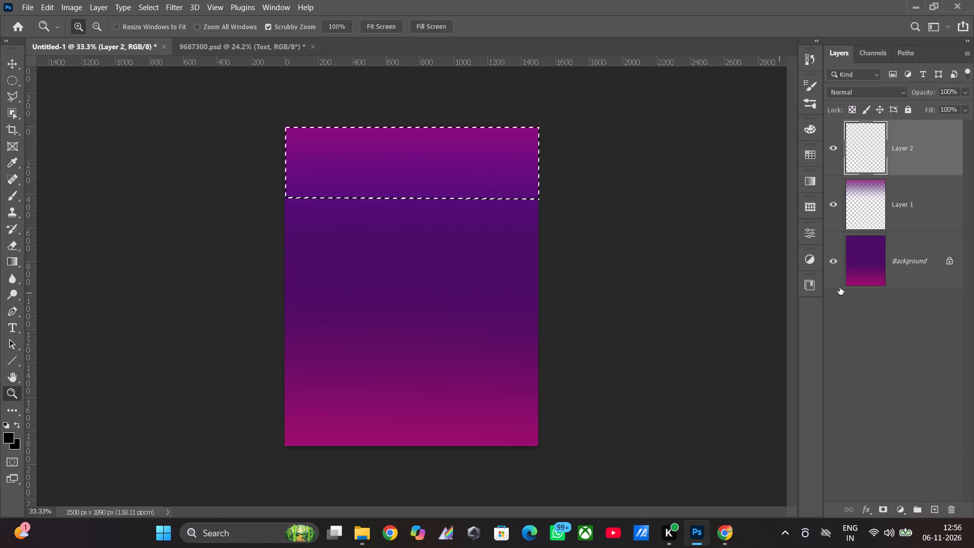
left_click(903, 383)
left_click(862, 169)
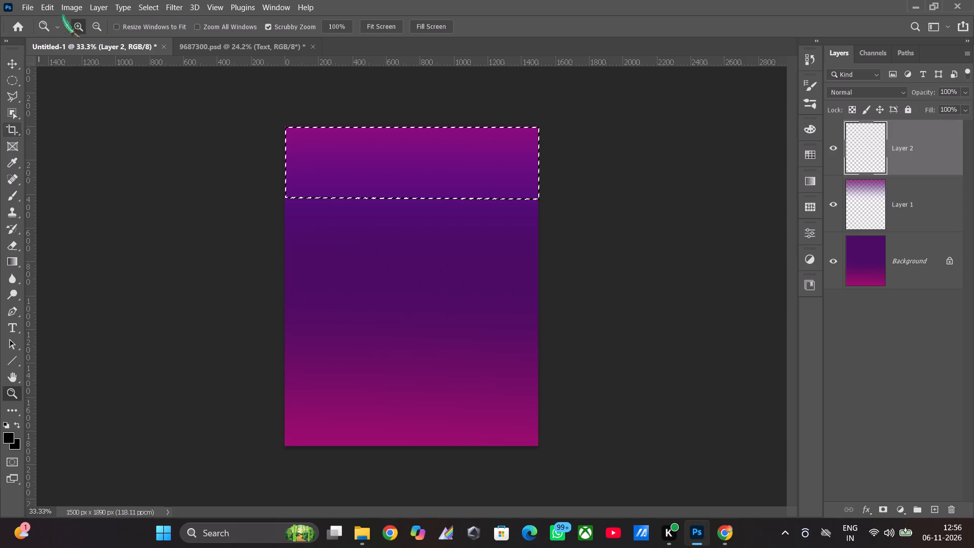
double_click(372, 536)
left_click(373, 535)
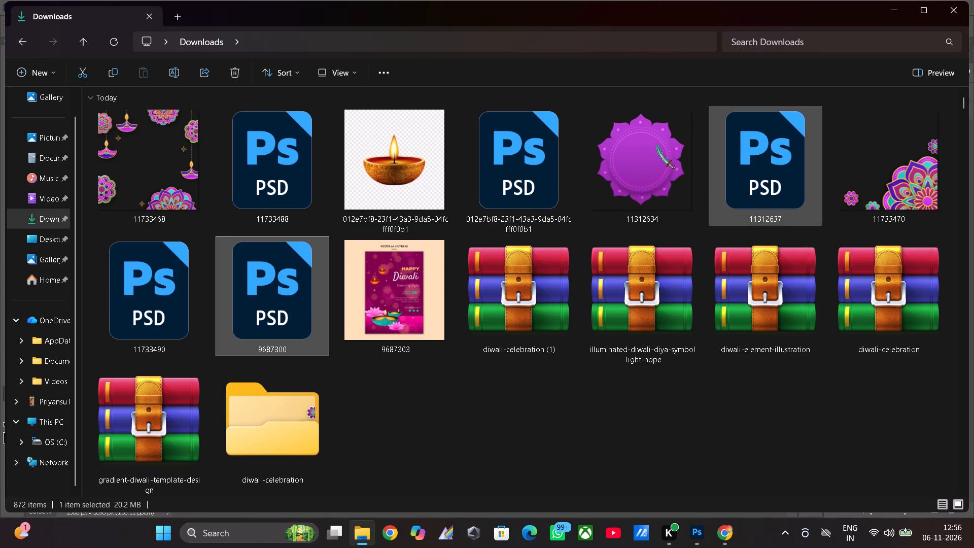
left_click_drag(657, 146, 592, 416)
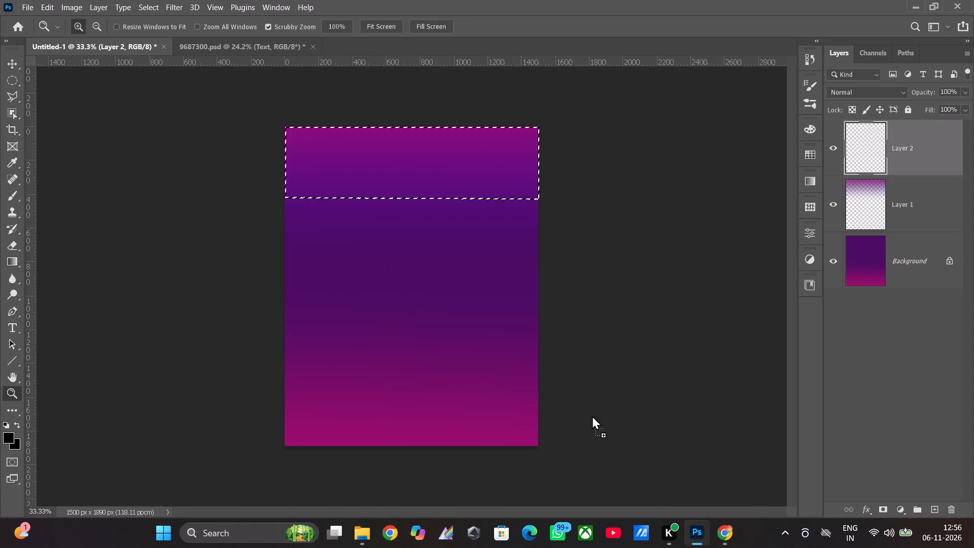
left_click_drag(592, 416, 420, 268)
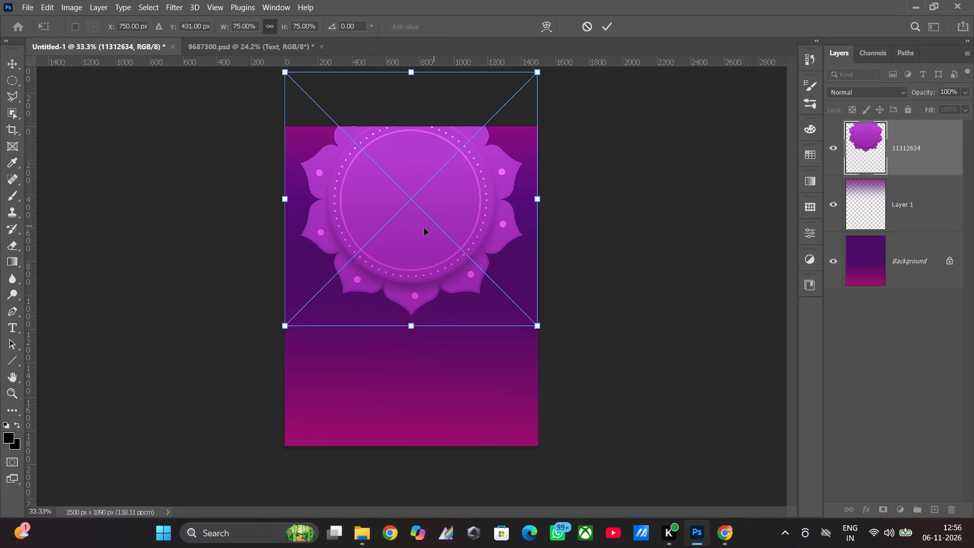
Scale the placed mandala to about 50% and centre it horizontally slightly above mid-canvas, at about X 750 px, Y 797 px.
left_click_drag(419, 231, 418, 304)
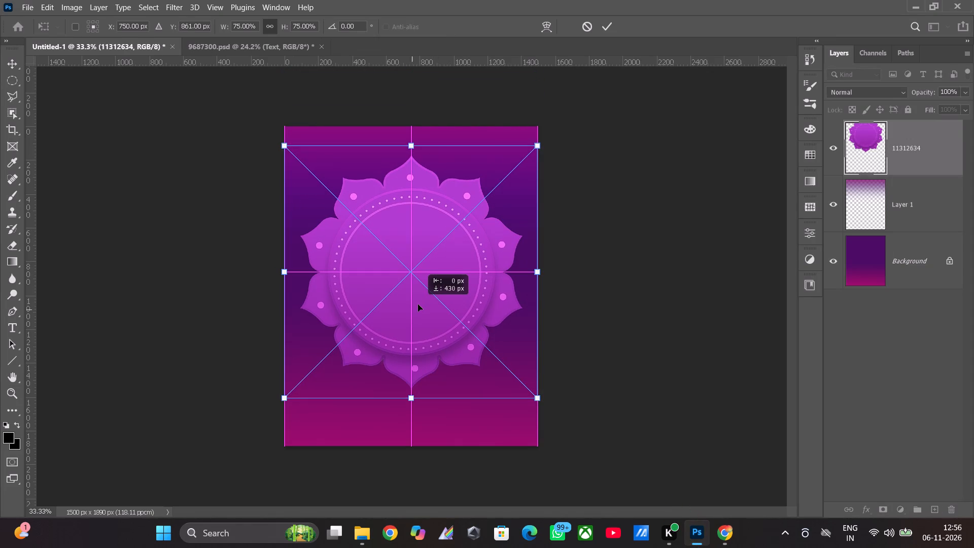
left_click_drag(418, 304, 418, 304)
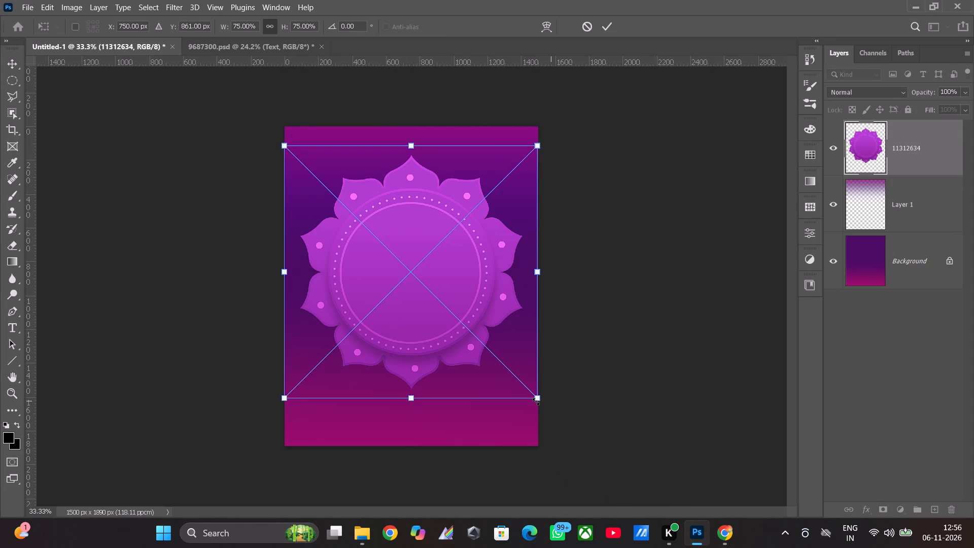
left_click_drag(538, 396, 432, 253)
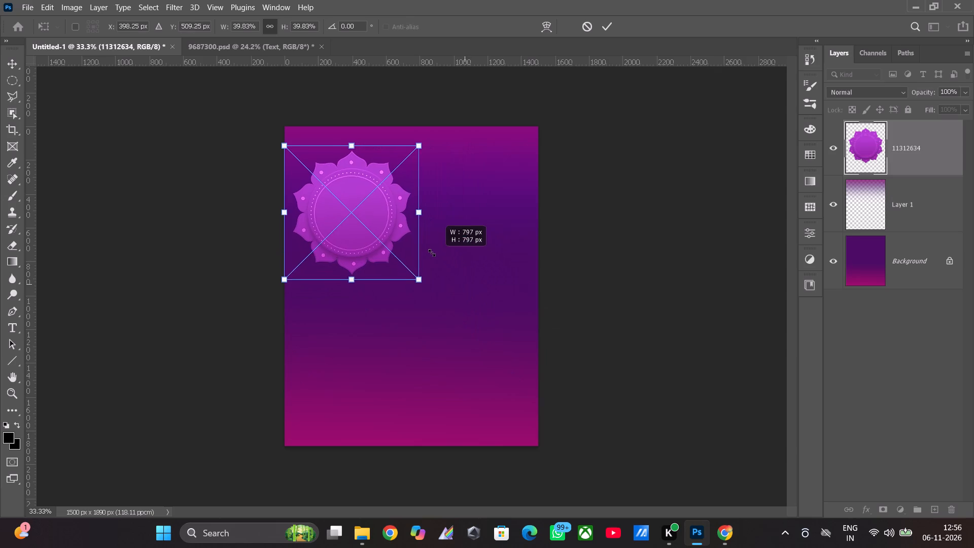
left_click_drag(432, 253, 467, 300)
left_click_drag(397, 244, 445, 272)
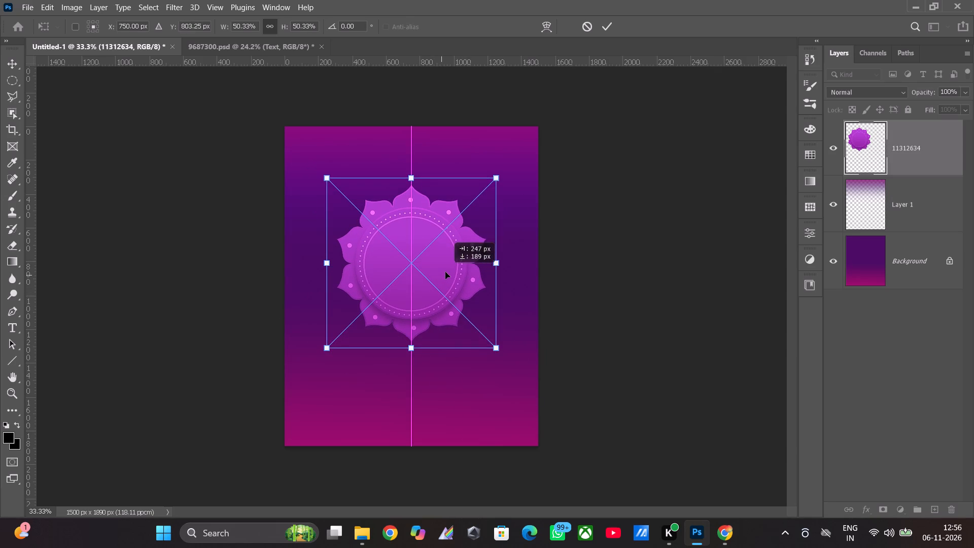
left_click_drag(445, 272, 432, 279)
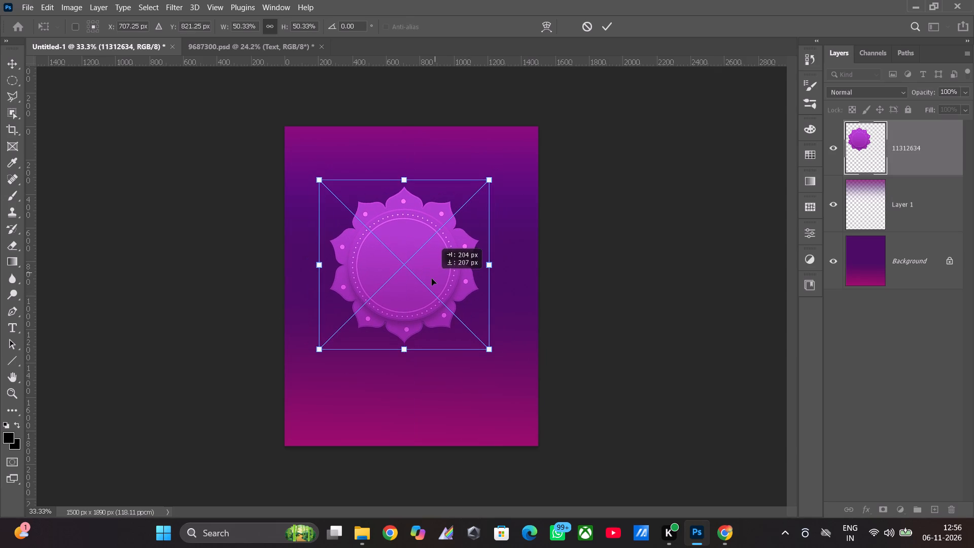
left_click_drag(432, 279, 440, 275)
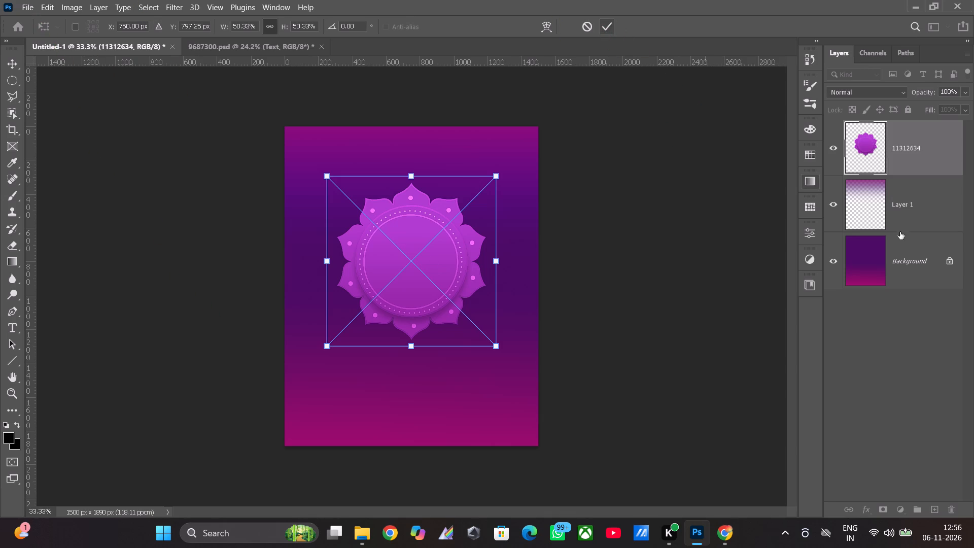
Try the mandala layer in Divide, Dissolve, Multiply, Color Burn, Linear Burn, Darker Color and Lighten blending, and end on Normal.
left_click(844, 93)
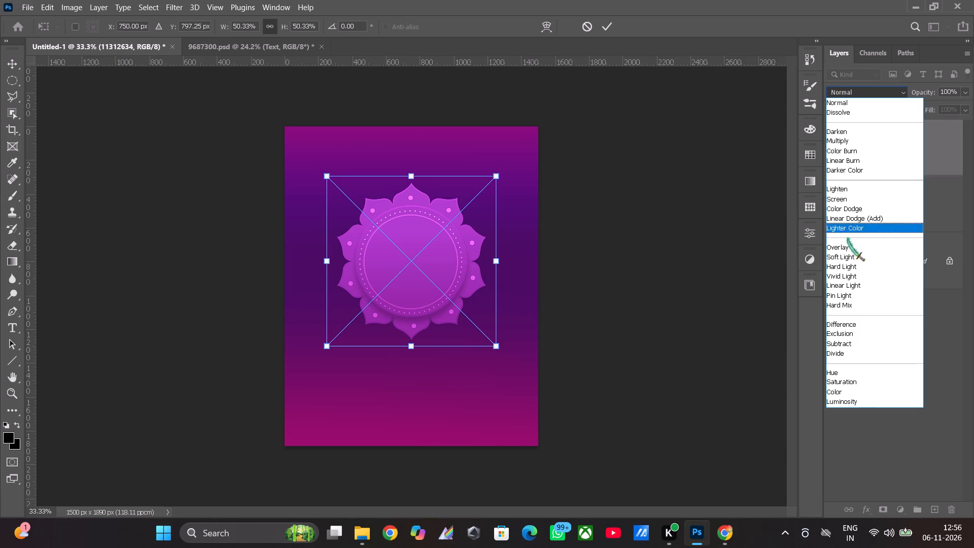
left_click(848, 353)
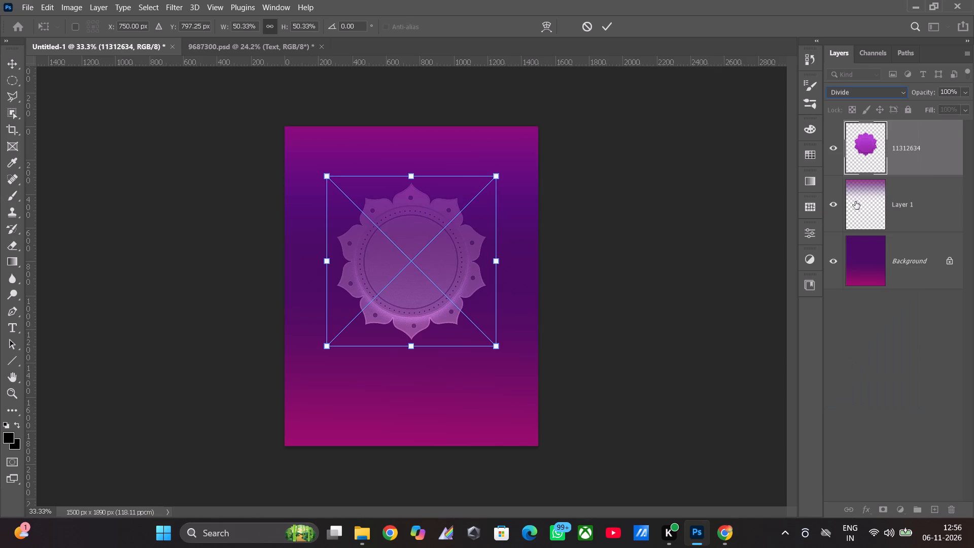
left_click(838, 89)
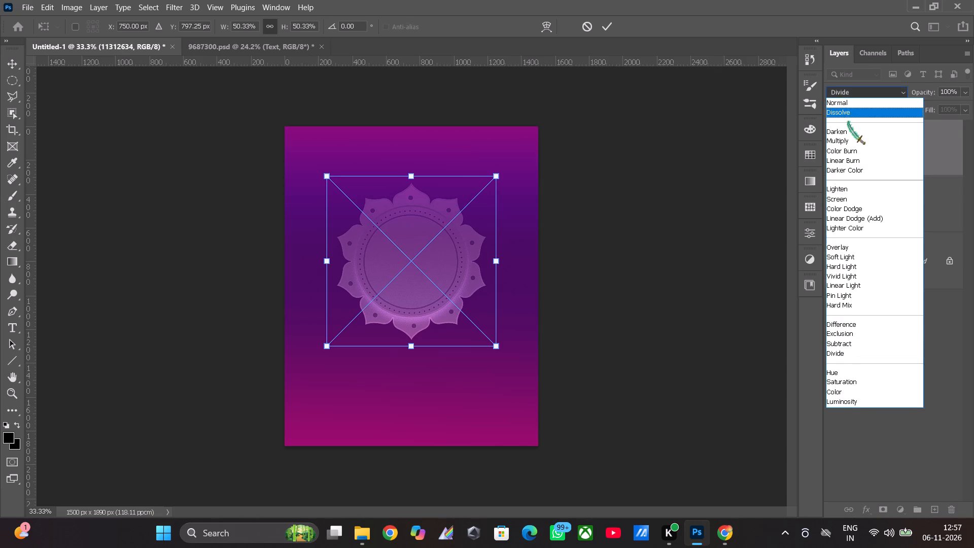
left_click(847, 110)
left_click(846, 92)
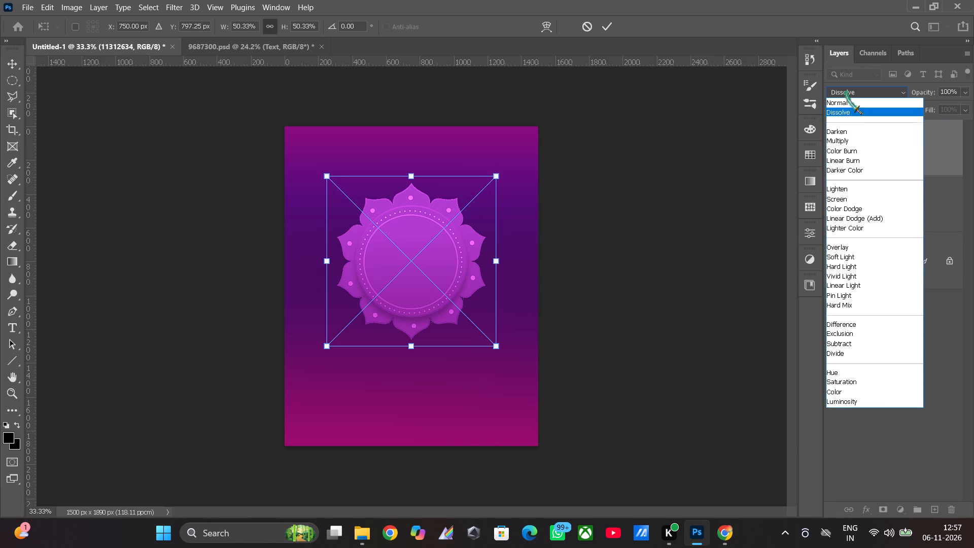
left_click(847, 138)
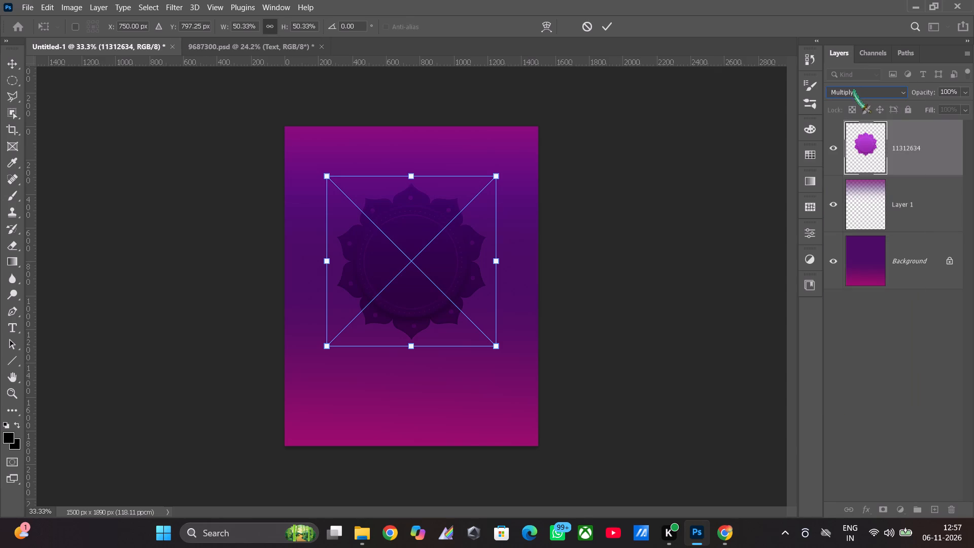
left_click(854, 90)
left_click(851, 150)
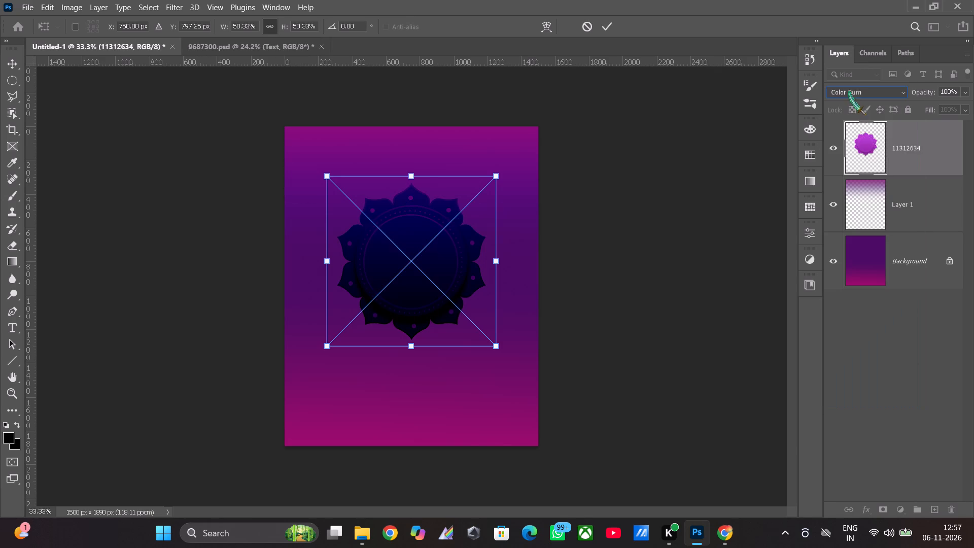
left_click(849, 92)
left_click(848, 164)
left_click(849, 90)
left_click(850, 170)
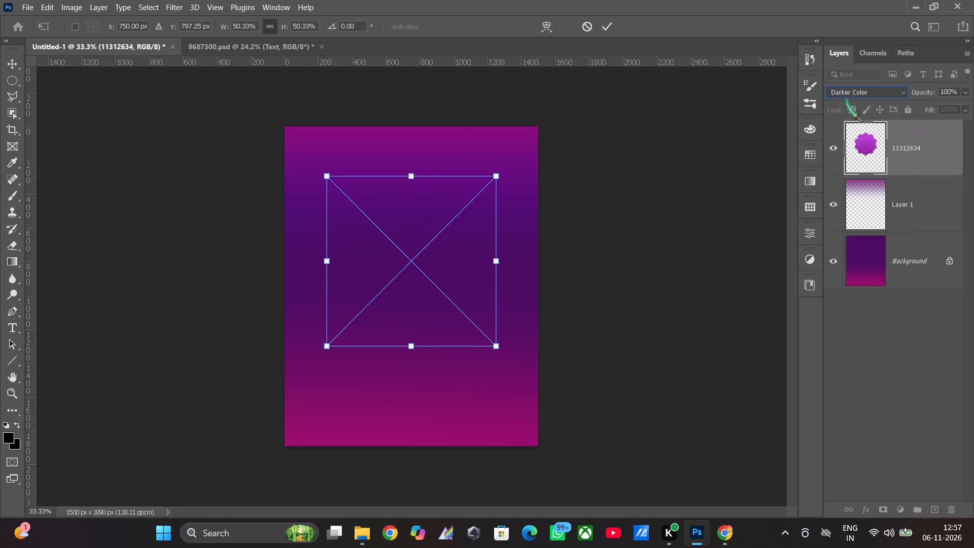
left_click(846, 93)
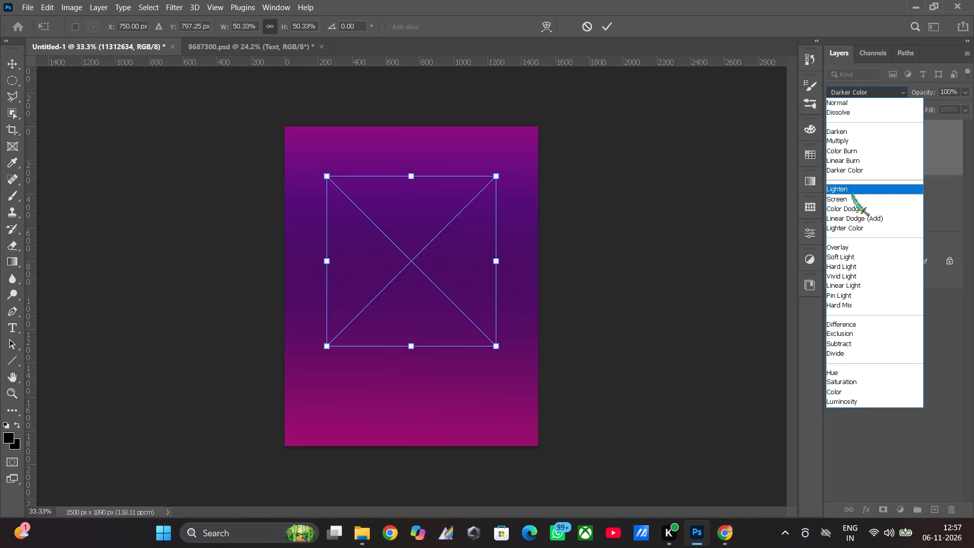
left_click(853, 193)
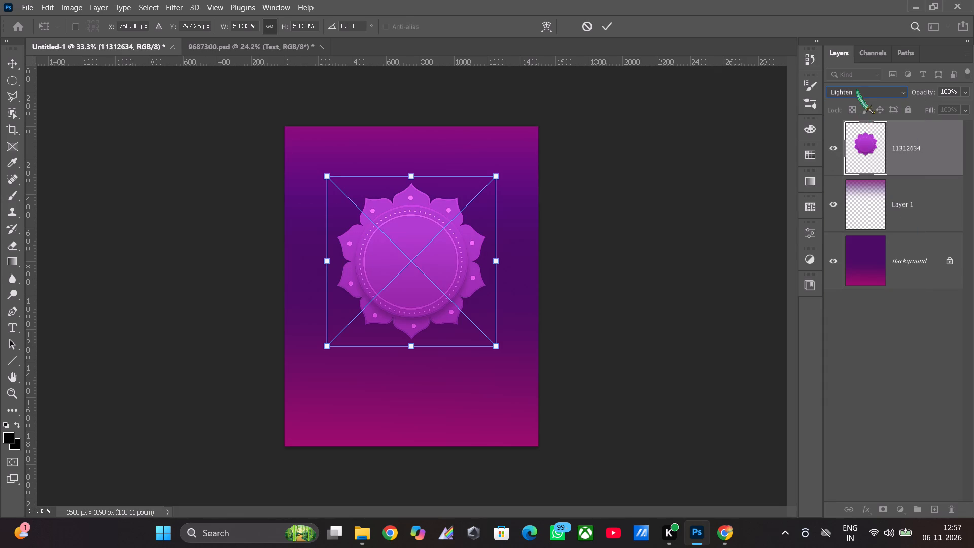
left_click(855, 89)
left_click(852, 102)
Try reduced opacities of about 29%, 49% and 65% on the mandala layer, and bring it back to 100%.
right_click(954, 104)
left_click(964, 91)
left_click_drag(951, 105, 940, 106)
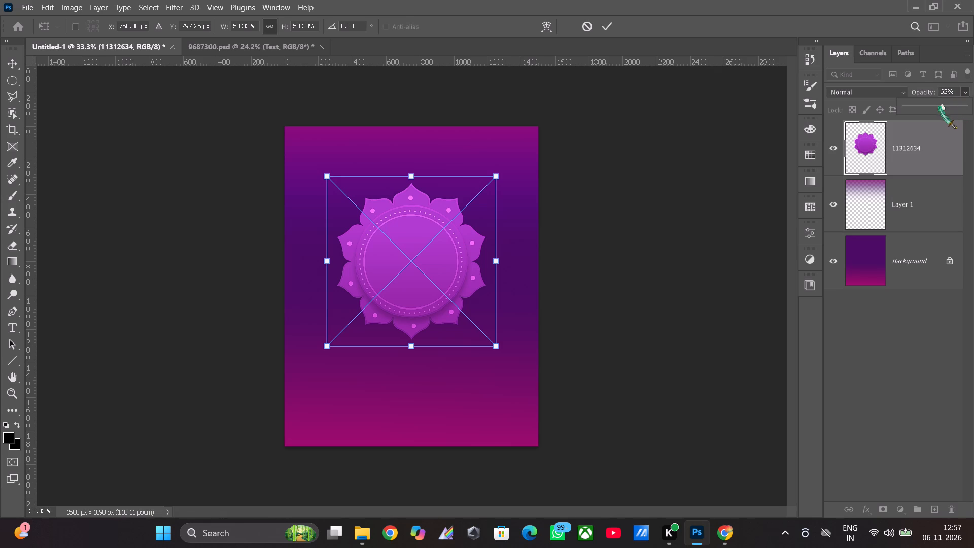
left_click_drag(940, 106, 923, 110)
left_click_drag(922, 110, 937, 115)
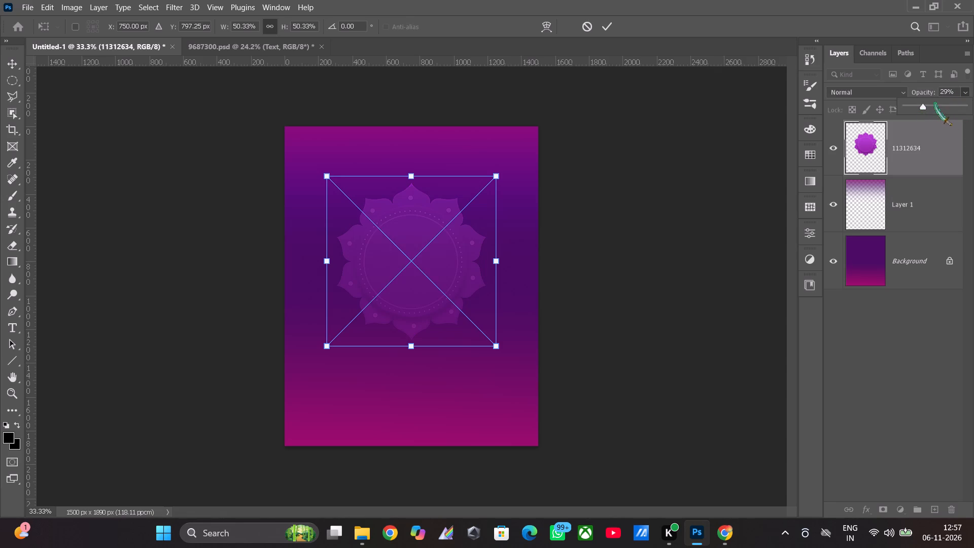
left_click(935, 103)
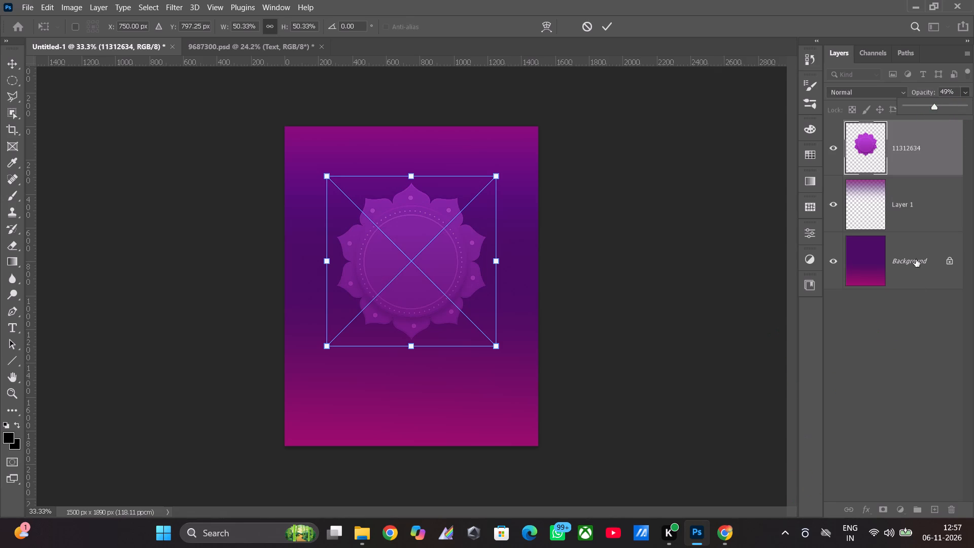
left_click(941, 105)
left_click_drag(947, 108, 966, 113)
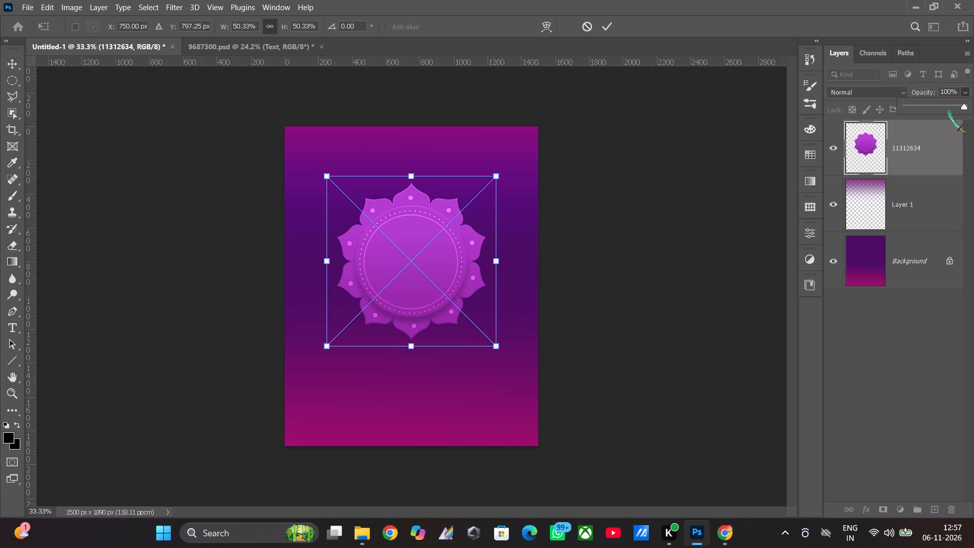
Commit the mandala's placement and leave no layer selected.
left_click(907, 413)
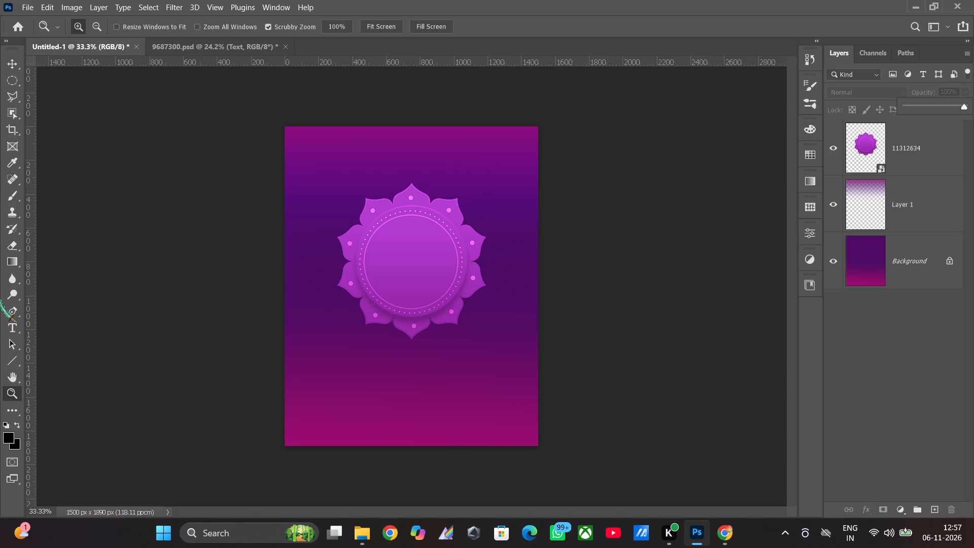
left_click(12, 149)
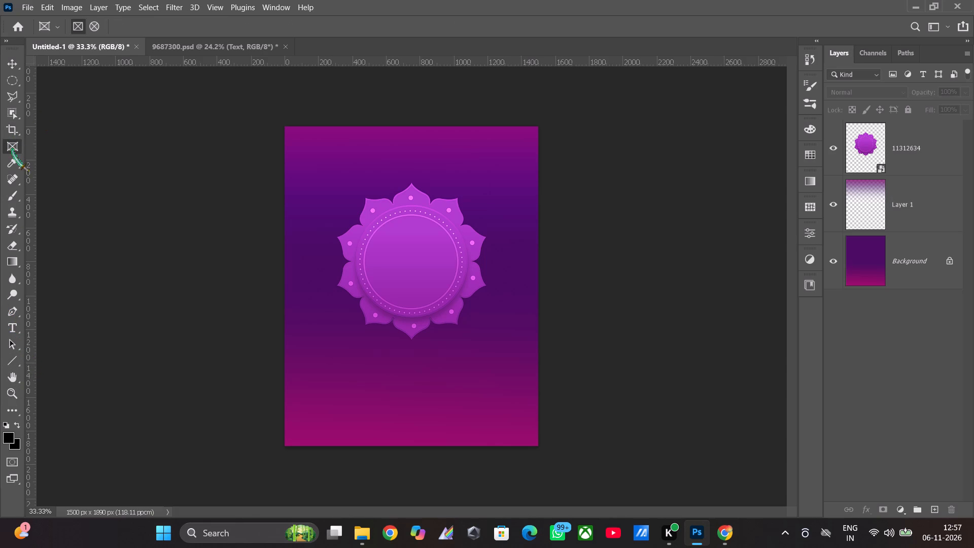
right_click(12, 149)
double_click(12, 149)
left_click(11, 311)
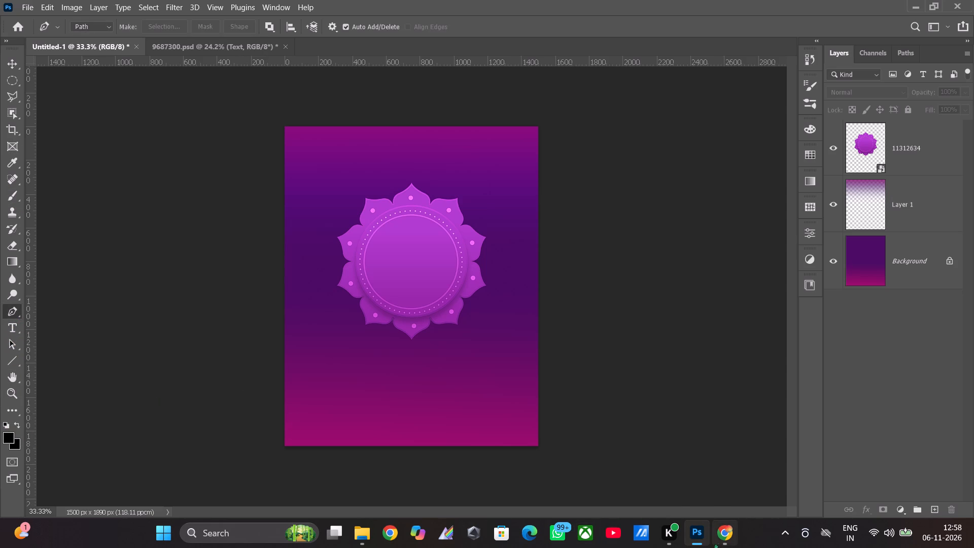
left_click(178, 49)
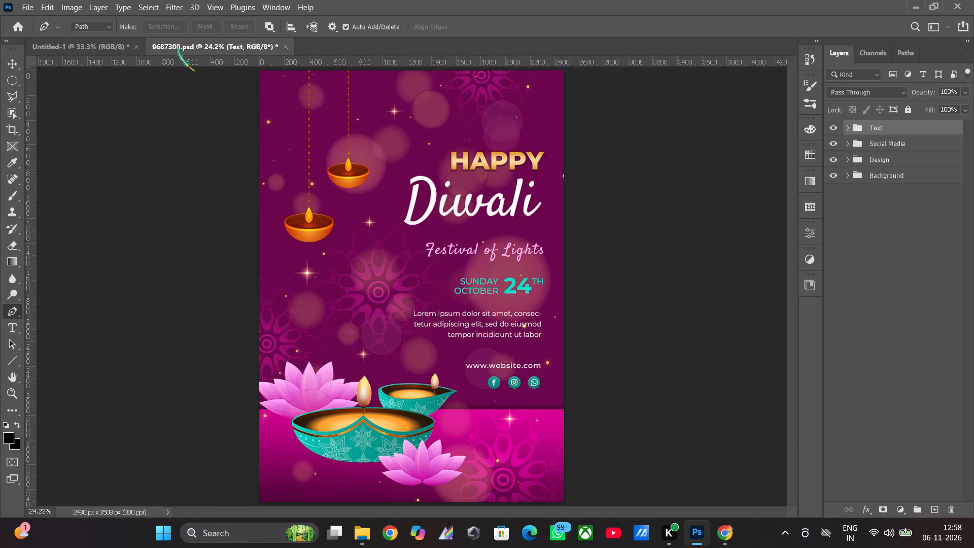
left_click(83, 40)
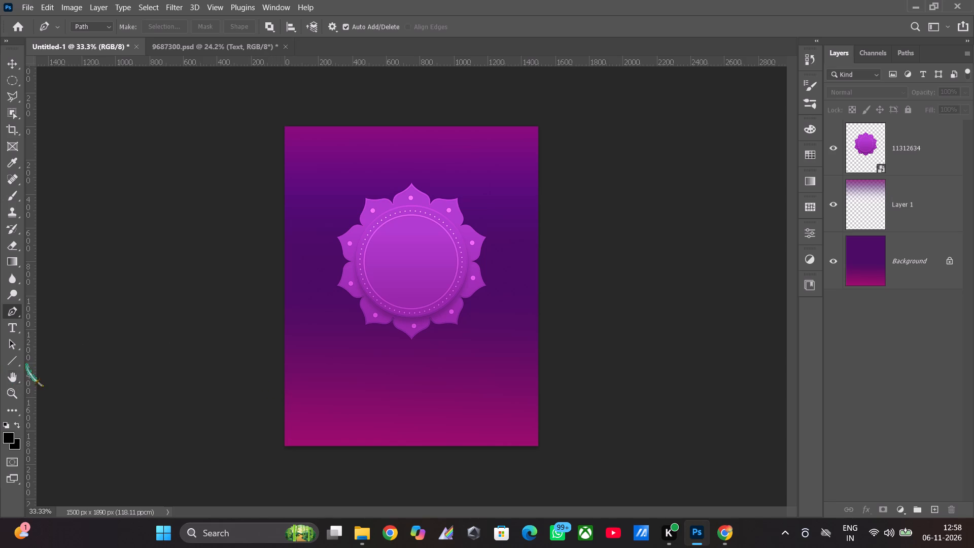
Switch from the Line Tool to the Rectangle Tool for drawing on the poster.
left_click(11, 361)
right_click(10, 361)
left_click(86, 360)
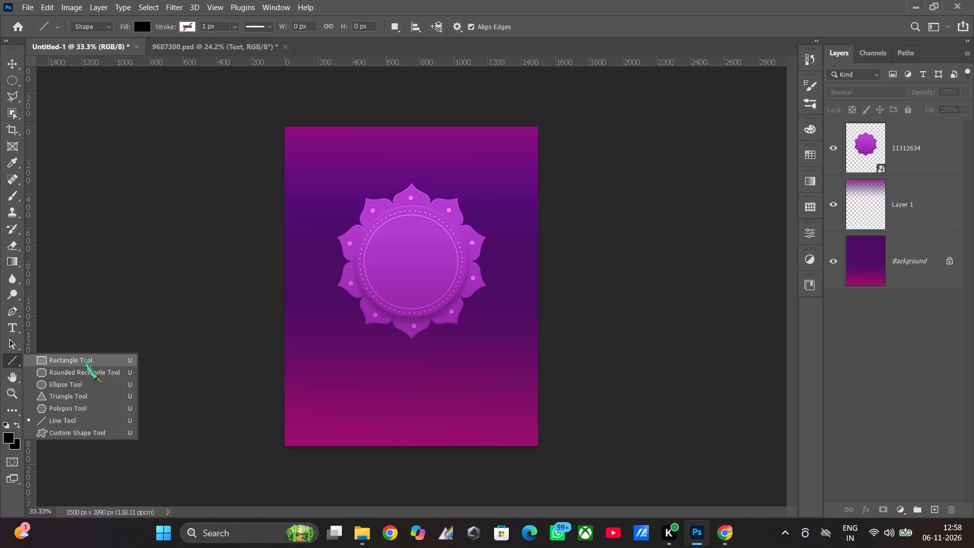
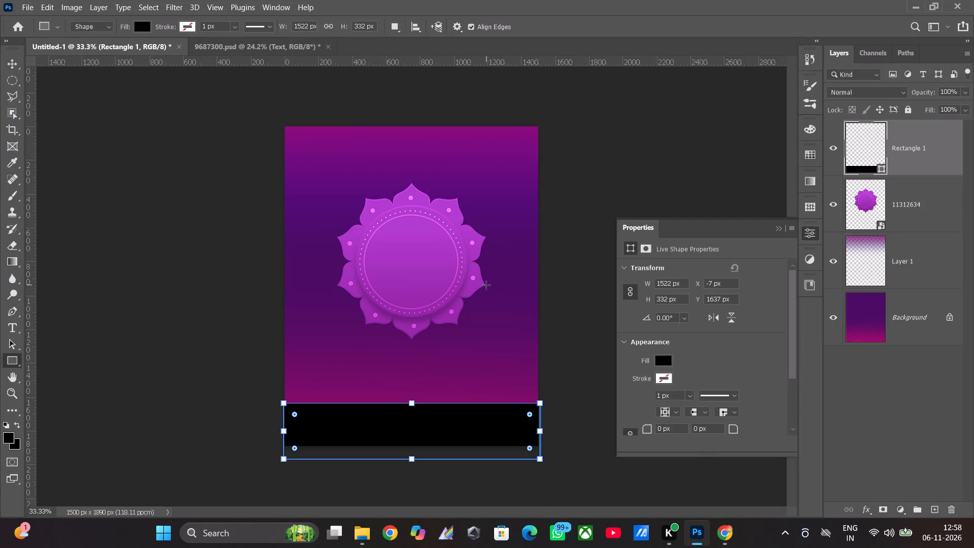
Fill the rectangle band across the poster's bottom with the recently used magenta and leave no layer selected.
left_click(663, 361)
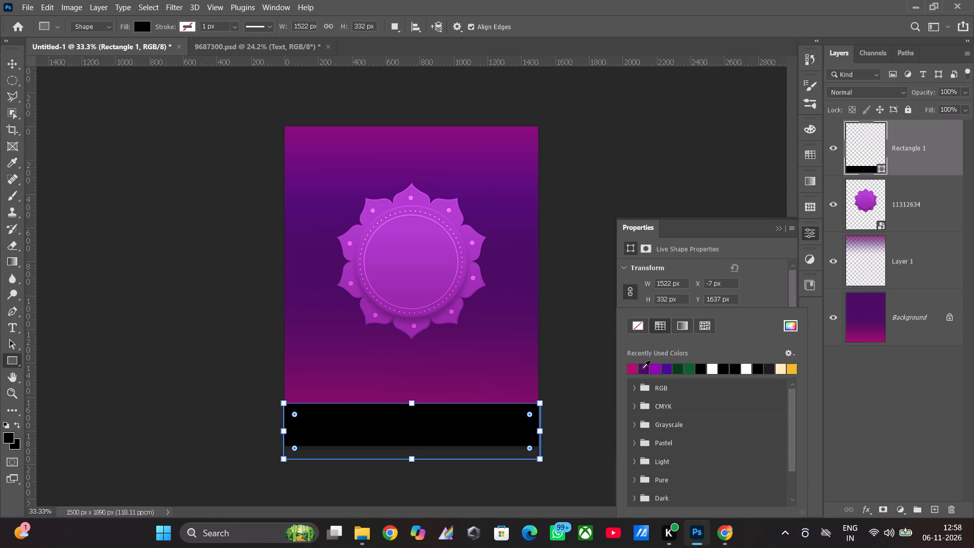
left_click(632, 367)
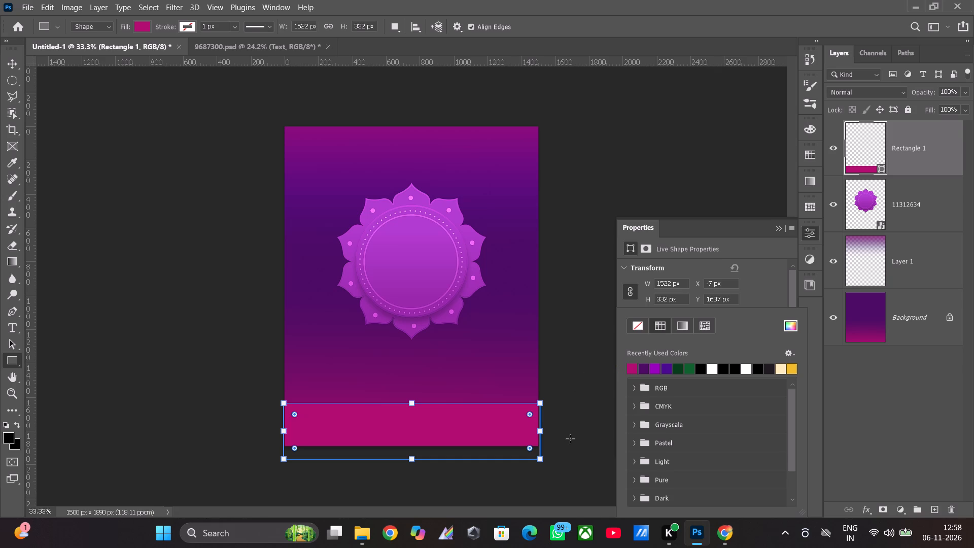
left_click(590, 433)
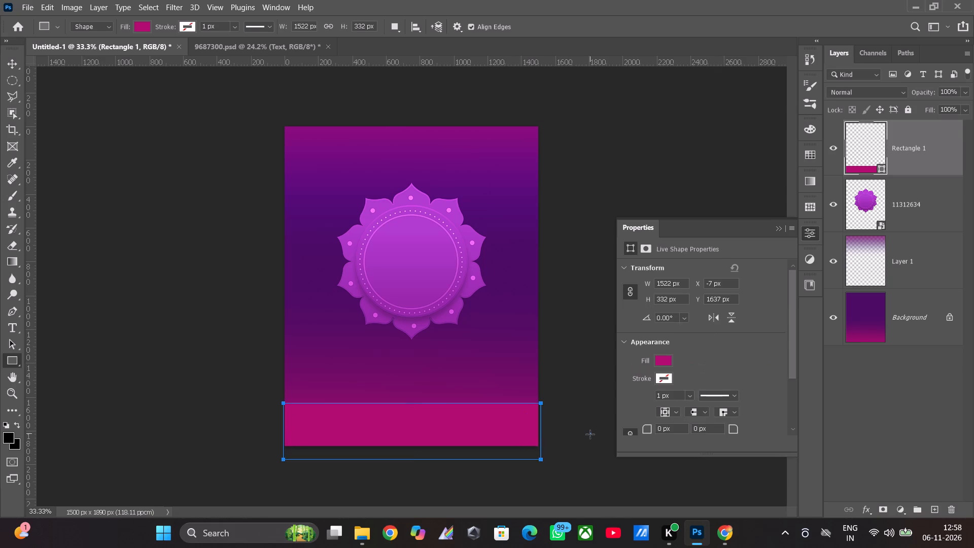
left_click(465, 205)
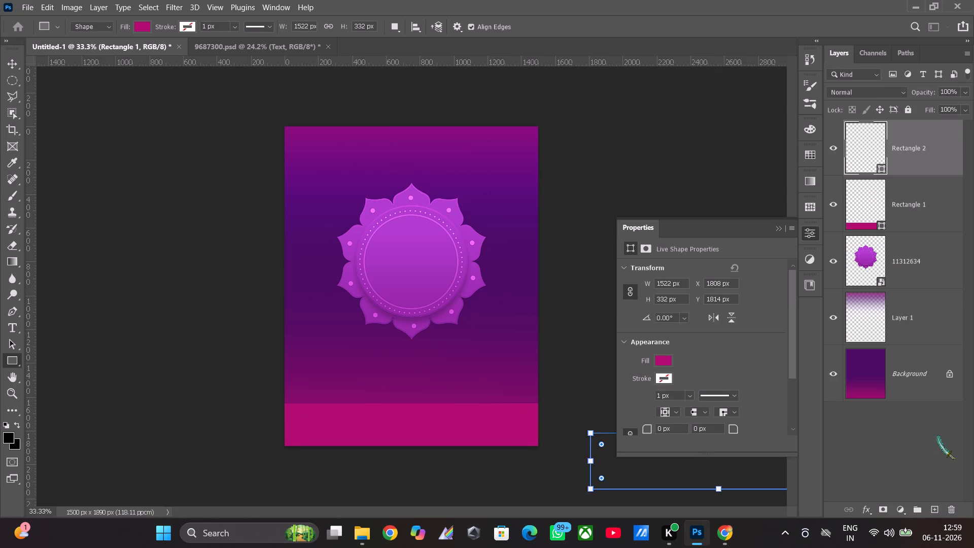
left_click(913, 453)
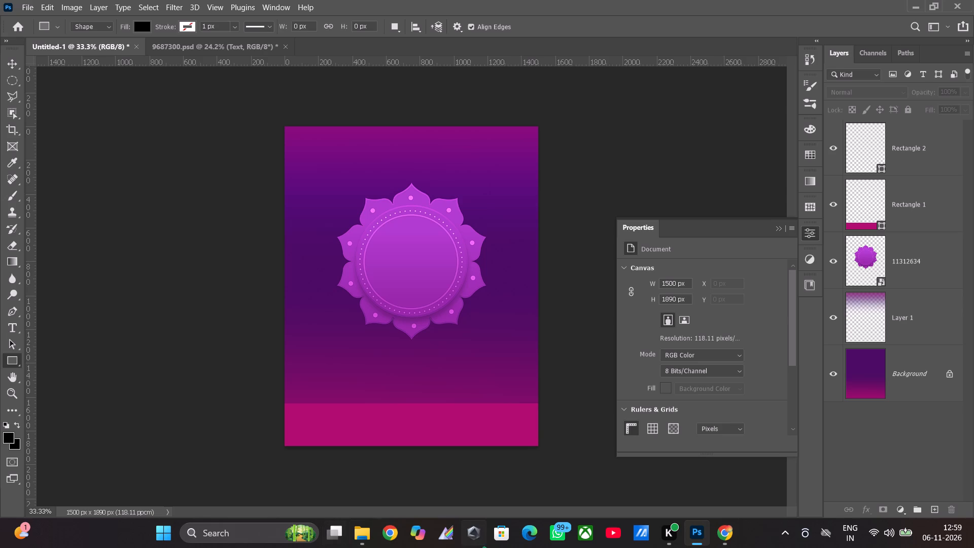
Place the 11733470 floral image from Downloads on the poster, scaled to about 51% in the lower-right corner, and commit it.
left_click(368, 531)
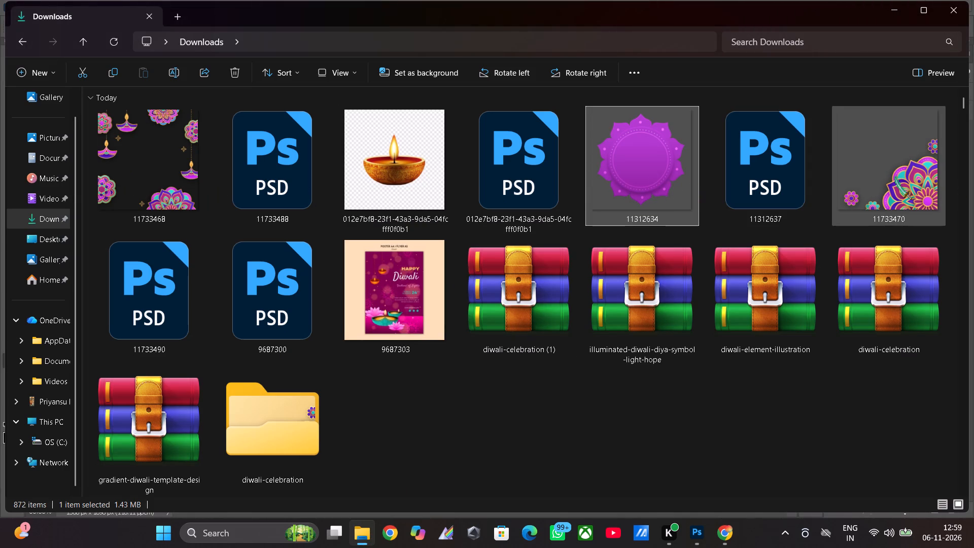
left_click_drag(896, 172, 708, 508)
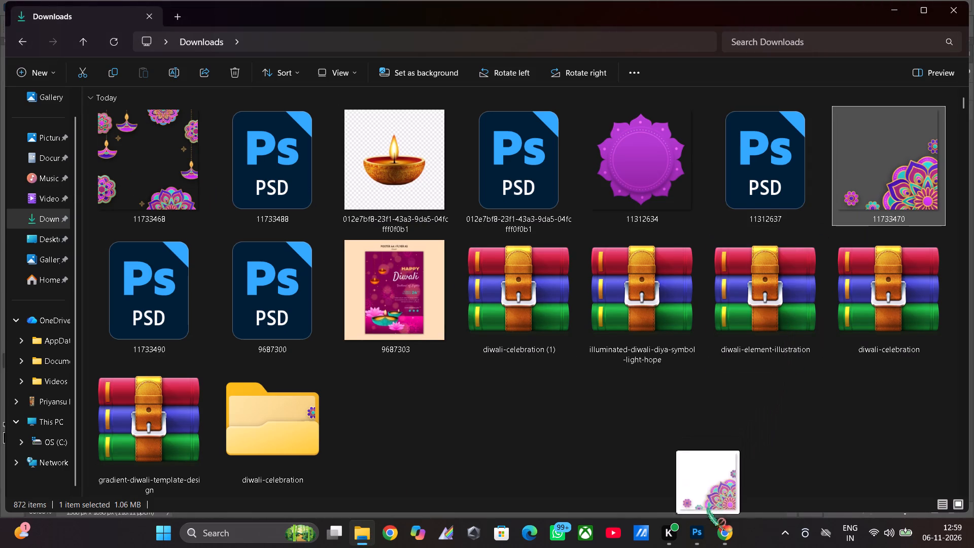
left_click_drag(708, 508, 484, 352)
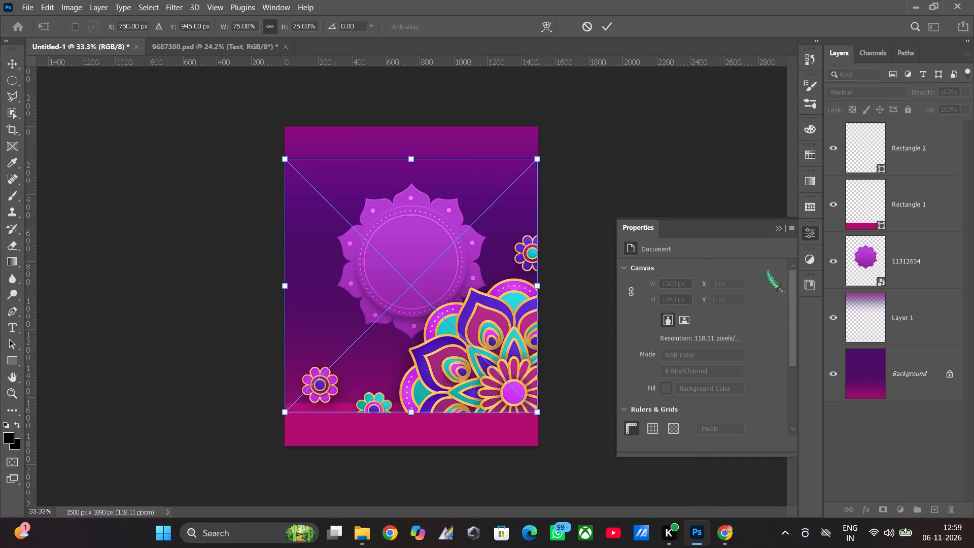
left_click_drag(485, 368, 478, 417)
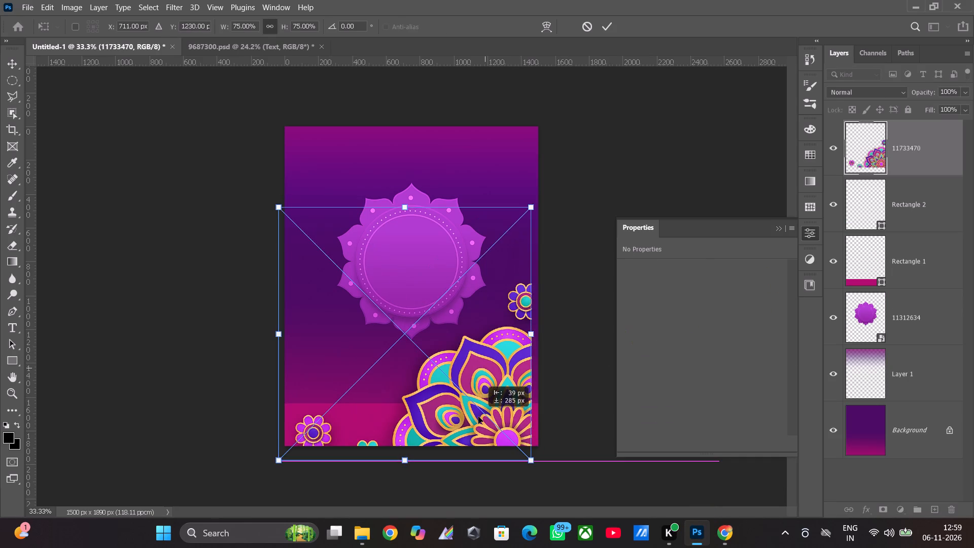
left_click_drag(478, 417, 493, 410)
left_click_drag(550, 452, 497, 403)
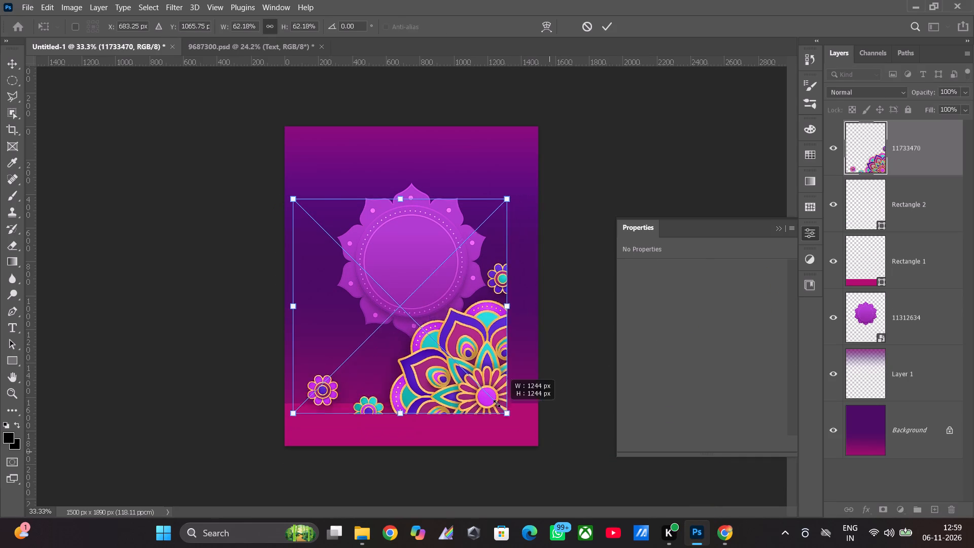
left_click_drag(497, 403, 472, 367)
left_click_drag(447, 336, 517, 411)
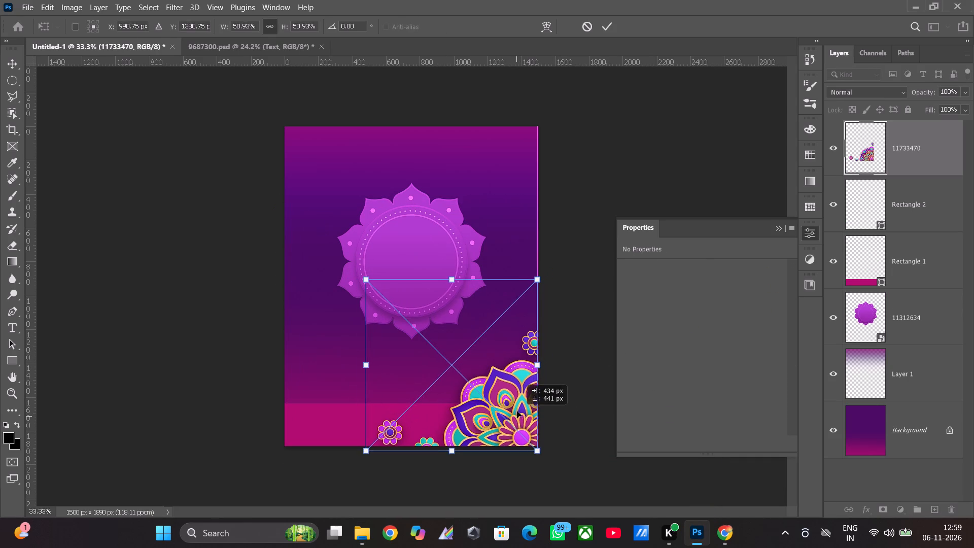
left_click_drag(517, 411, 516, 416)
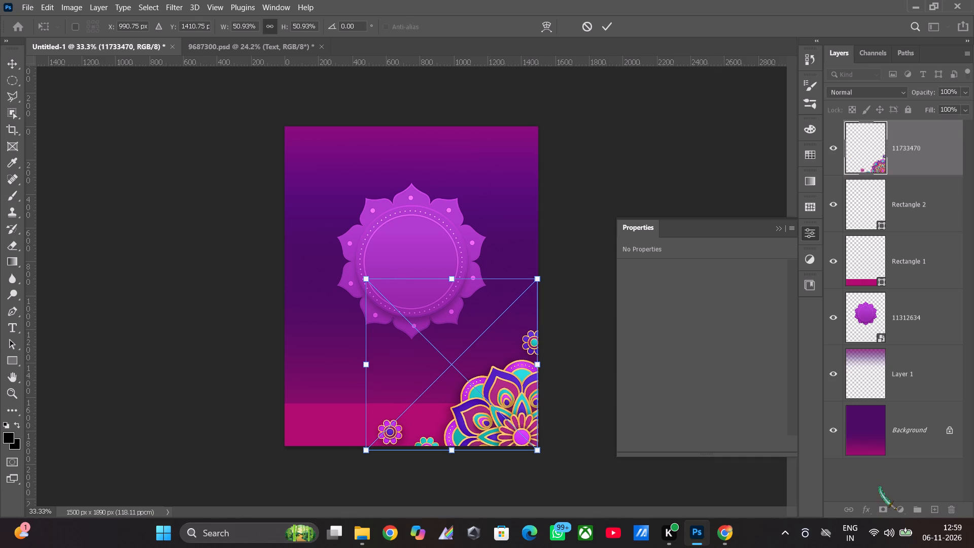
left_click(880, 487)
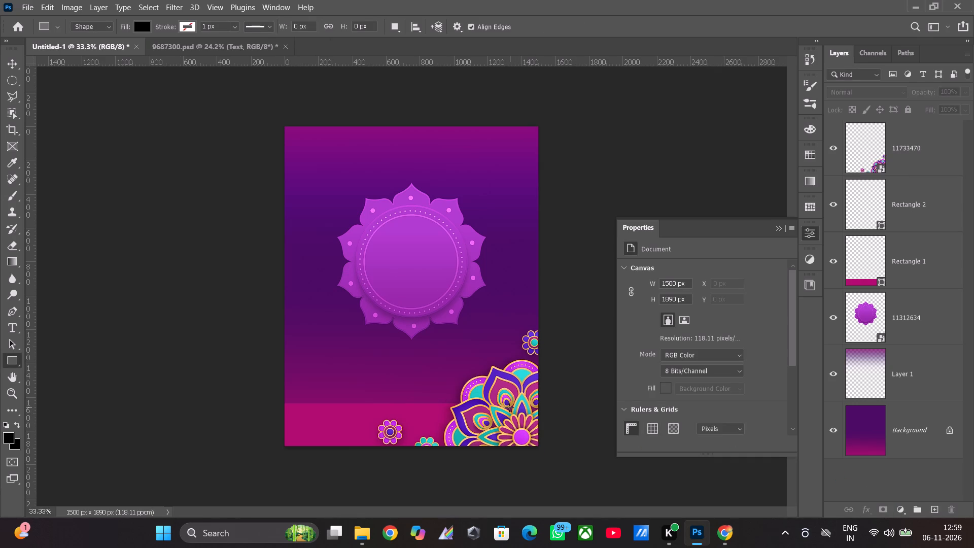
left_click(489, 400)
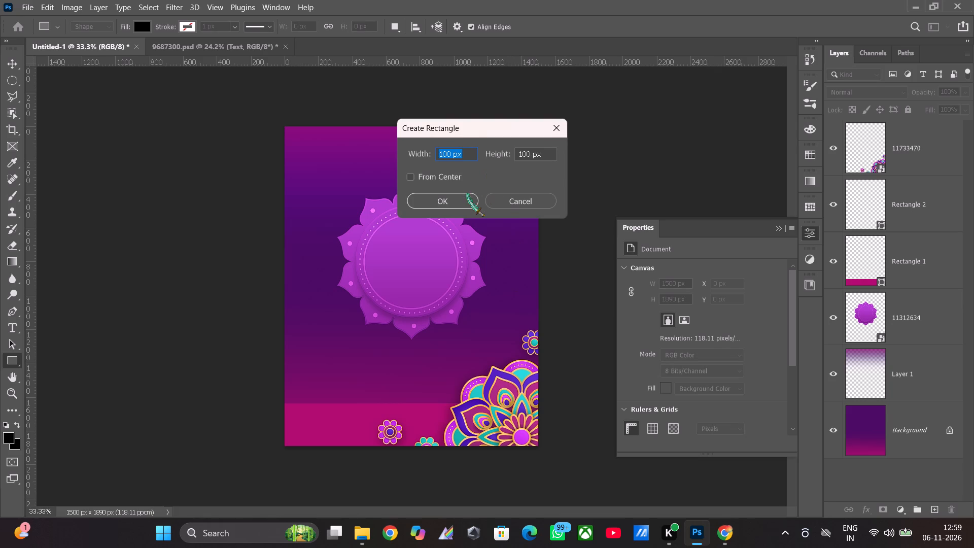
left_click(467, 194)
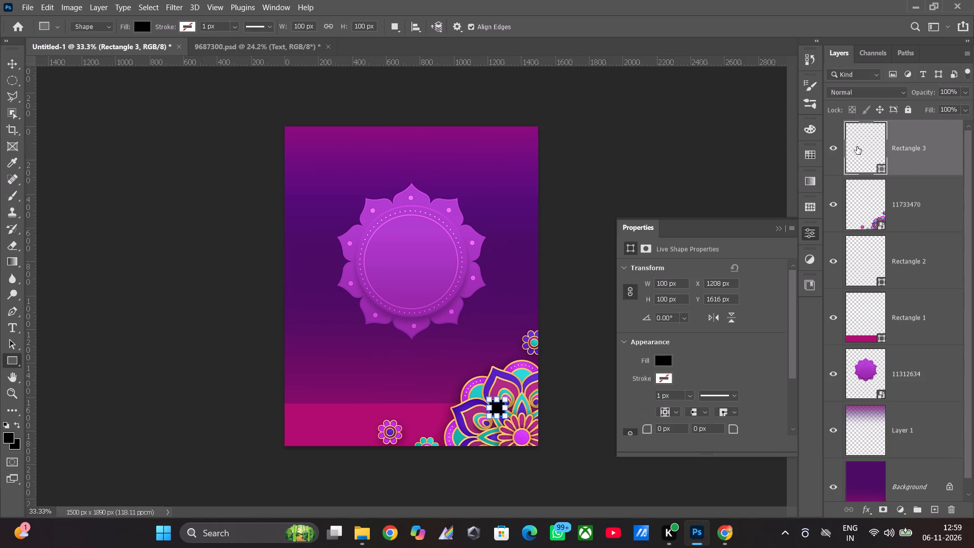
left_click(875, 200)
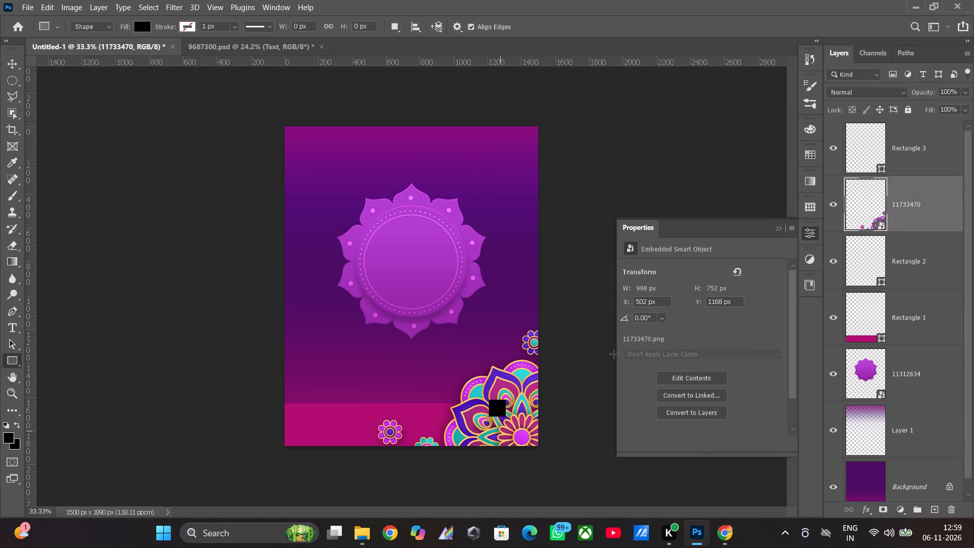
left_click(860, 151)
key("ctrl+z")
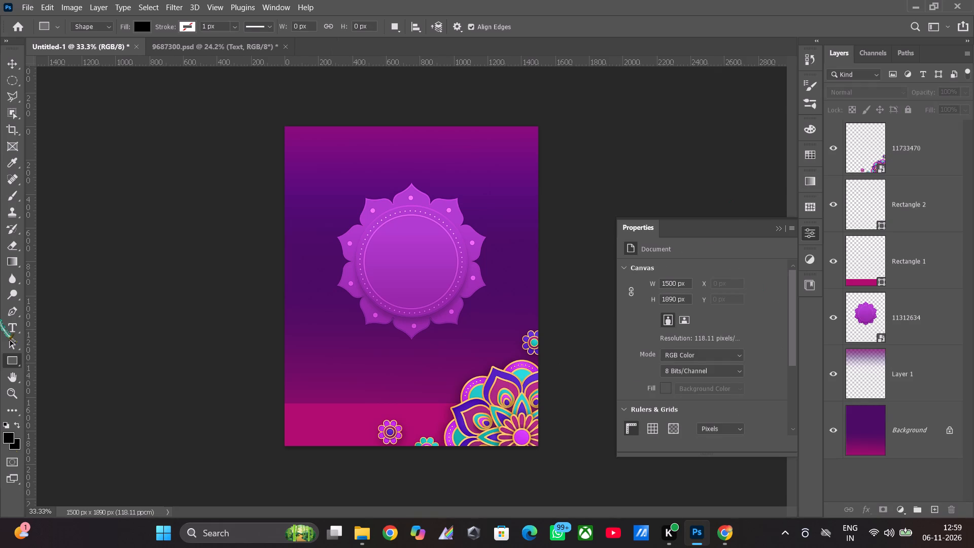
Enlarge the 11733470 floral artwork to about 62.5% and align it with the poster's bottom-right corner.
left_click(17, 346)
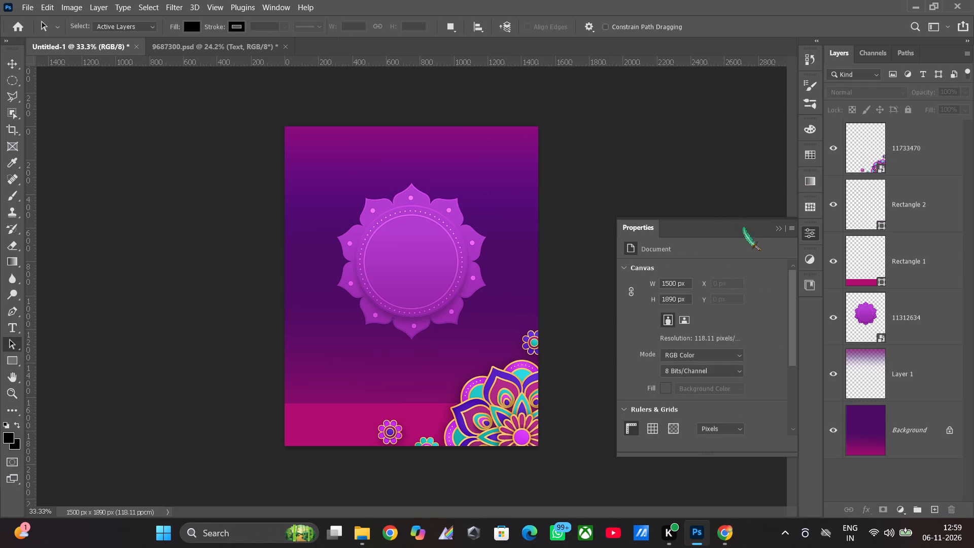
left_click(780, 229)
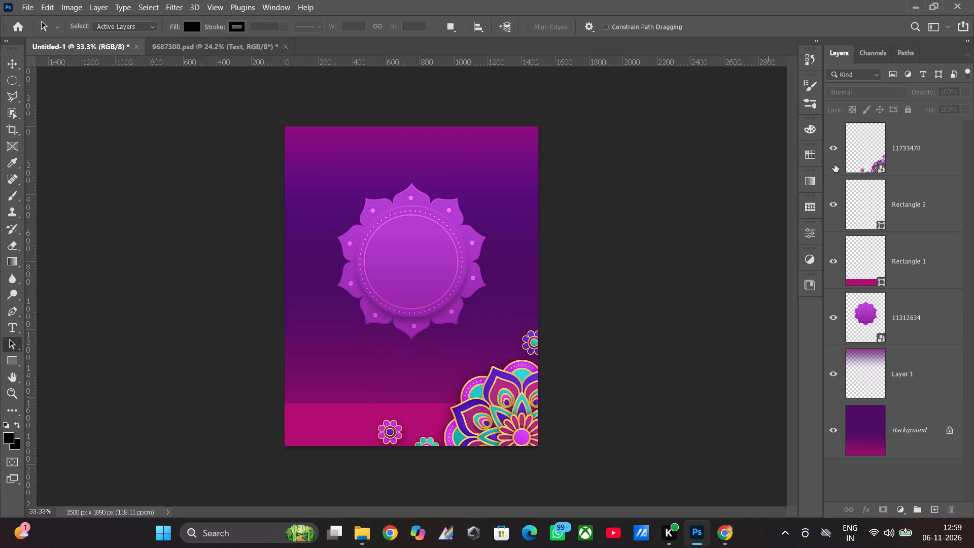
key("ctrl+t")
left_click(851, 148)
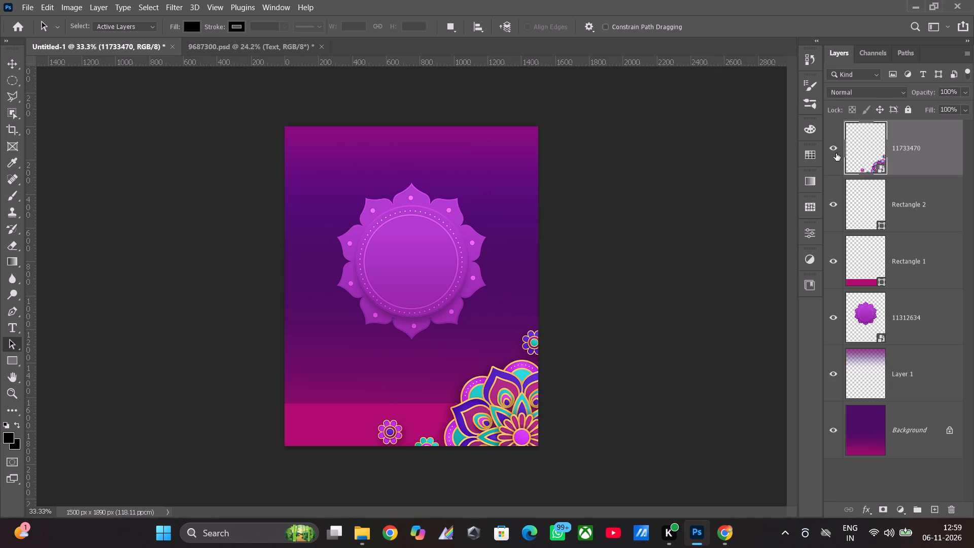
key("ctrl+t")
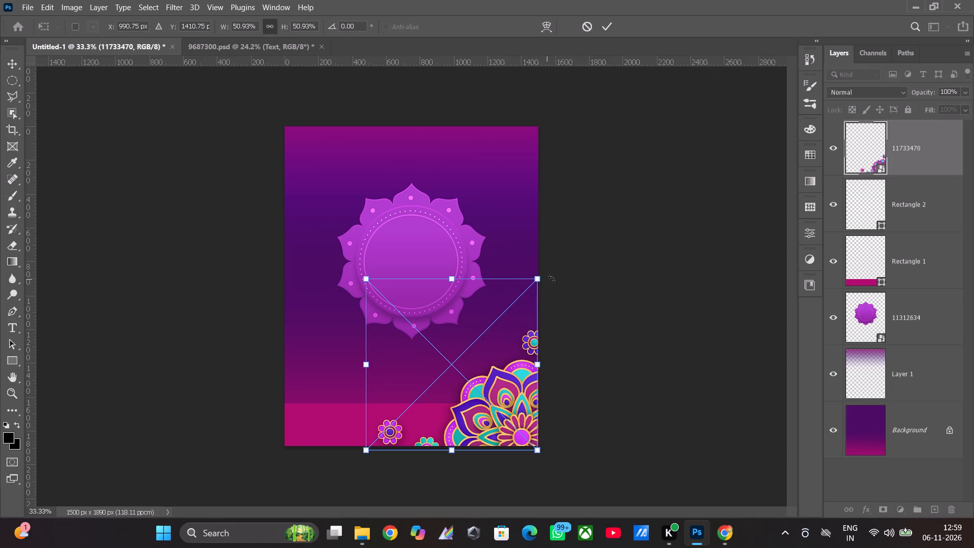
left_click_drag(544, 276, 569, 223)
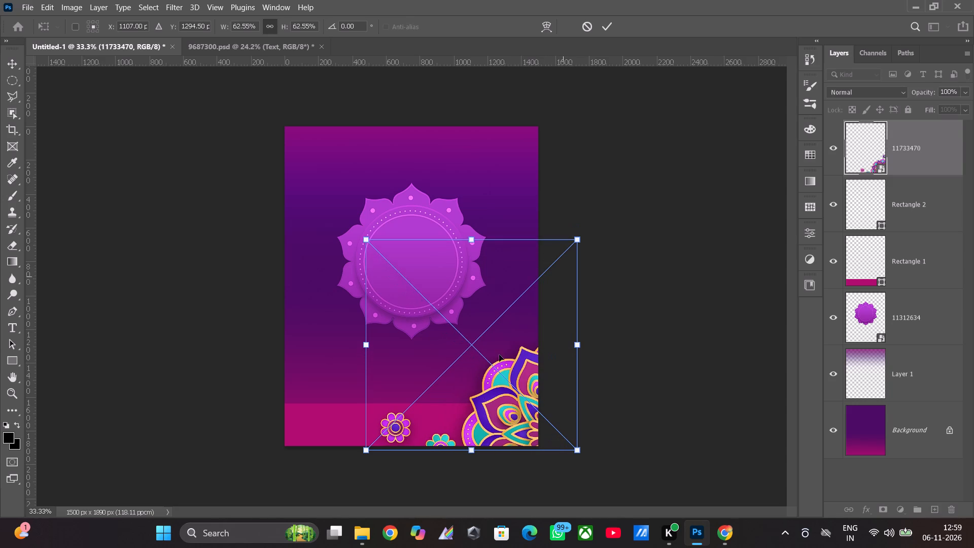
left_click_drag(509, 396, 471, 400)
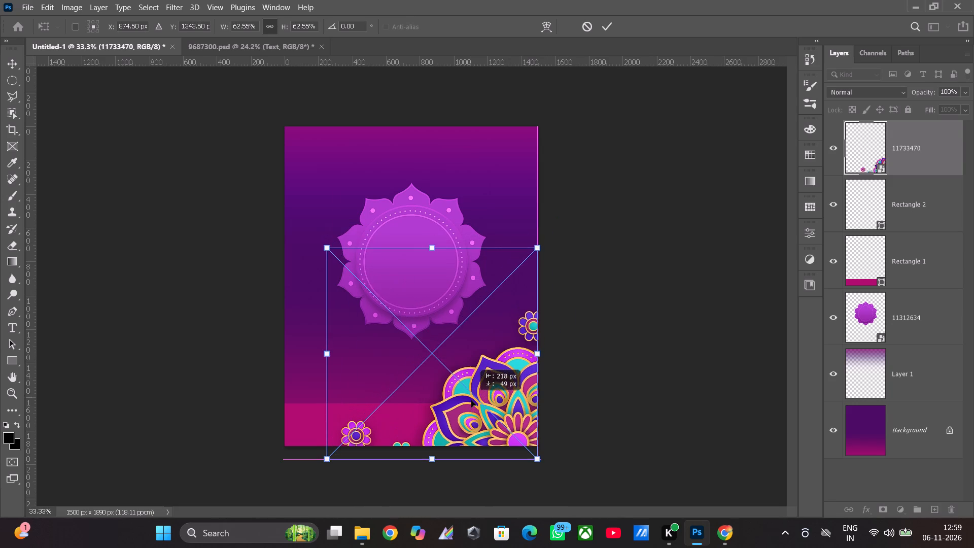
left_click_drag(471, 400, 465, 386)
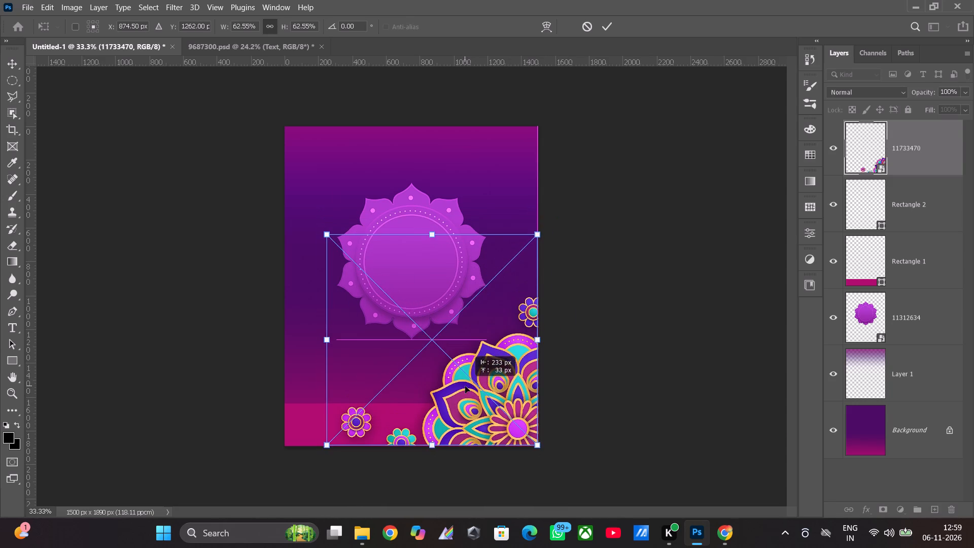
left_click_drag(465, 386, 472, 394)
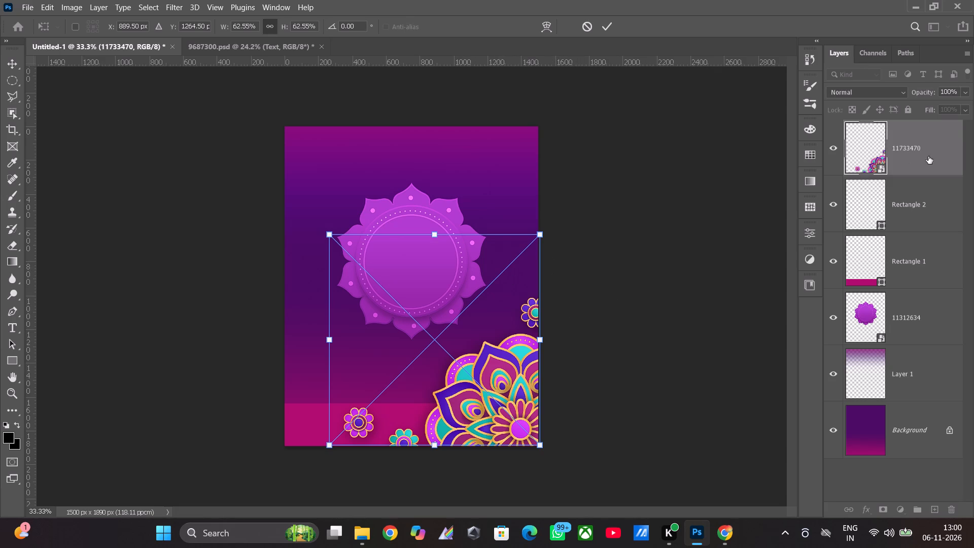
Scale the central mandala layer 11312634 down to about 42% and recentre it horizontally at X 750 px, Y about 853 px.
left_click(859, 313)
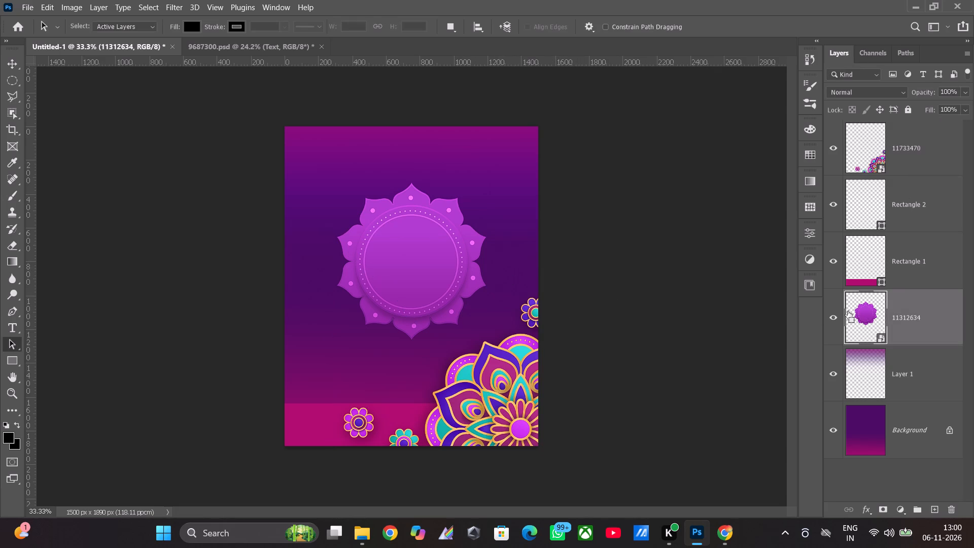
key("ctrl+t")
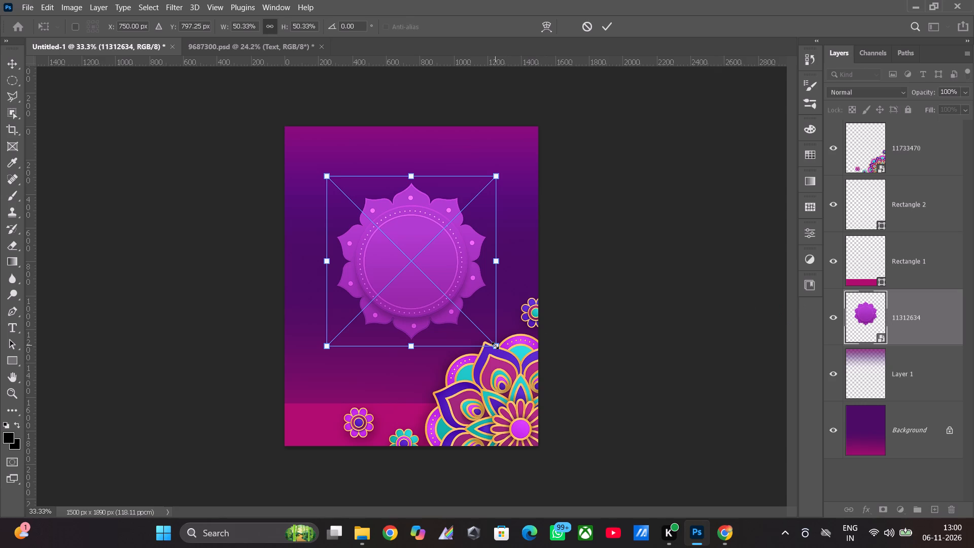
left_click_drag(495, 346, 491, 329, "shift")
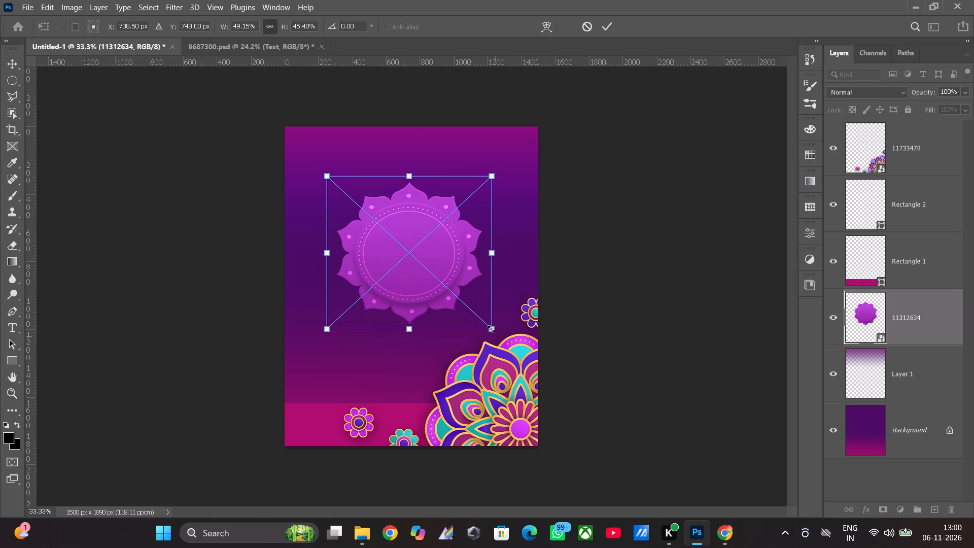
key("ctrl+z")
left_click_drag(496, 345, 450, 293)
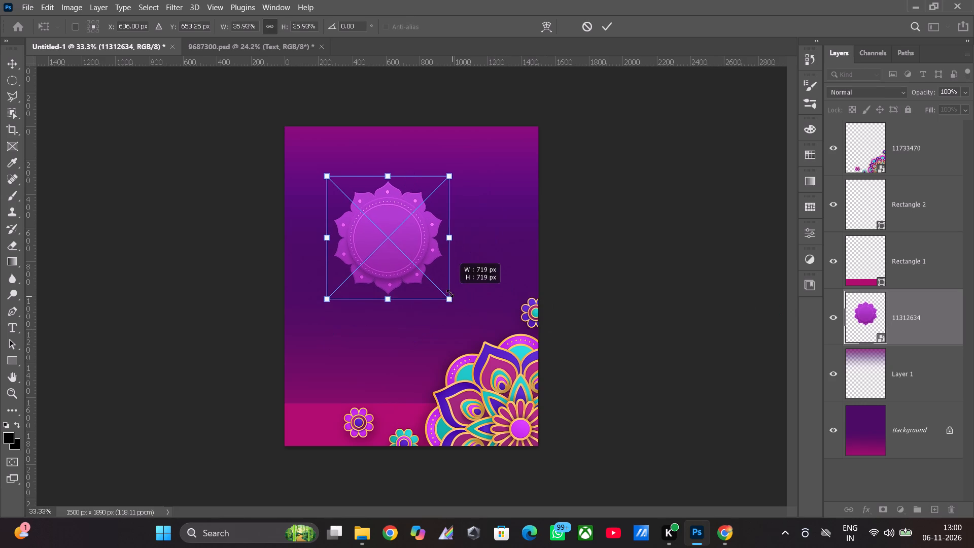
left_click_drag(450, 293, 466, 320)
left_click_drag(416, 266, 441, 288)
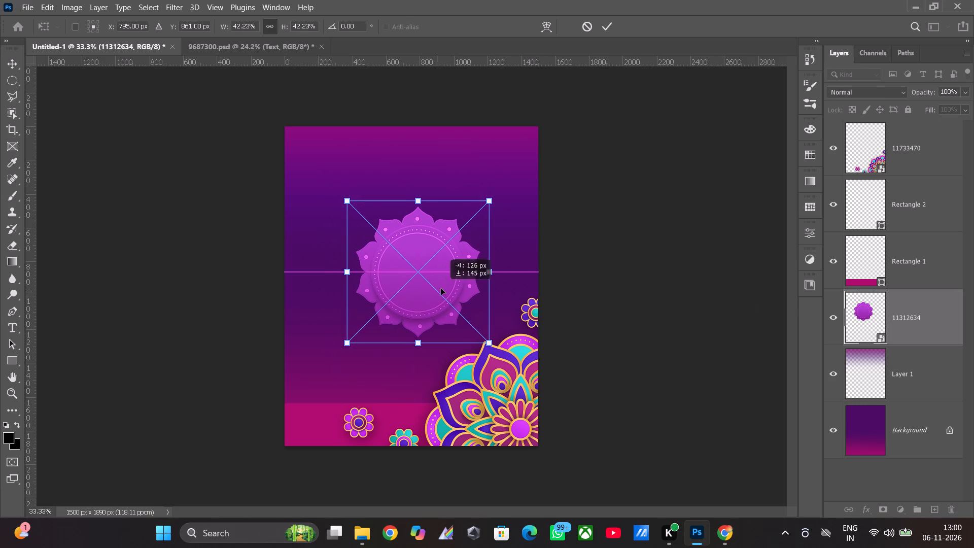
left_click_drag(441, 288, 431, 285)
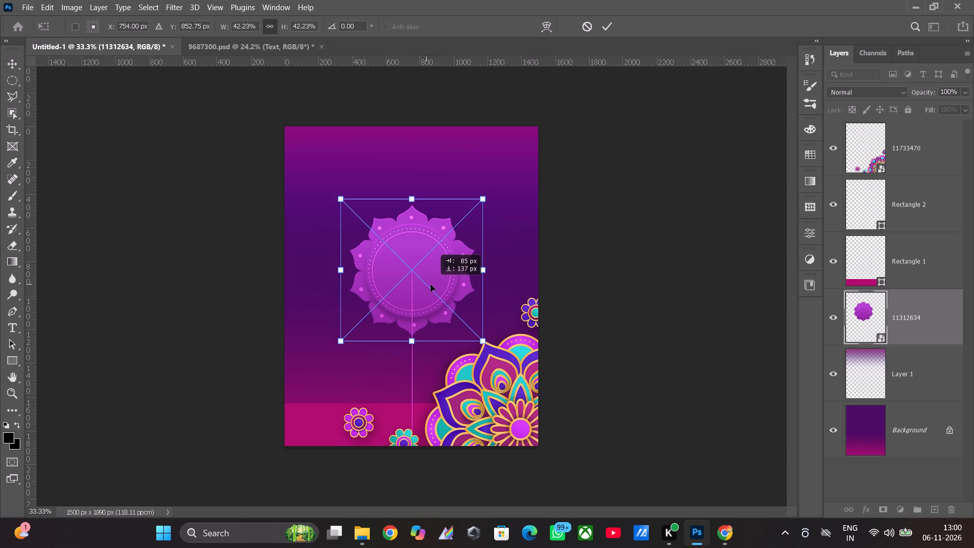
left_click_drag(431, 285, 428, 285)
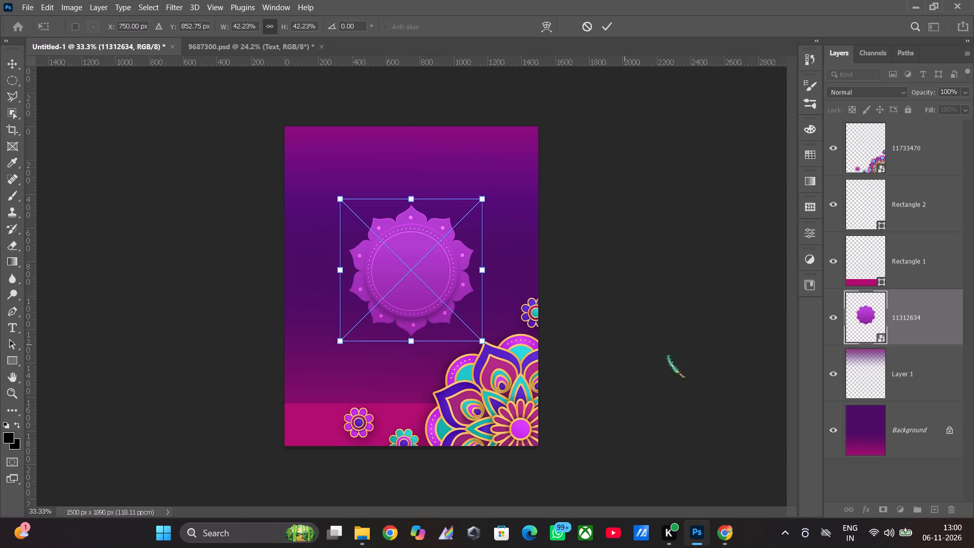
Reduce the central mandala layer's opacity to about 49%.
left_click_drag(965, 88, 965, 94)
left_click(966, 93)
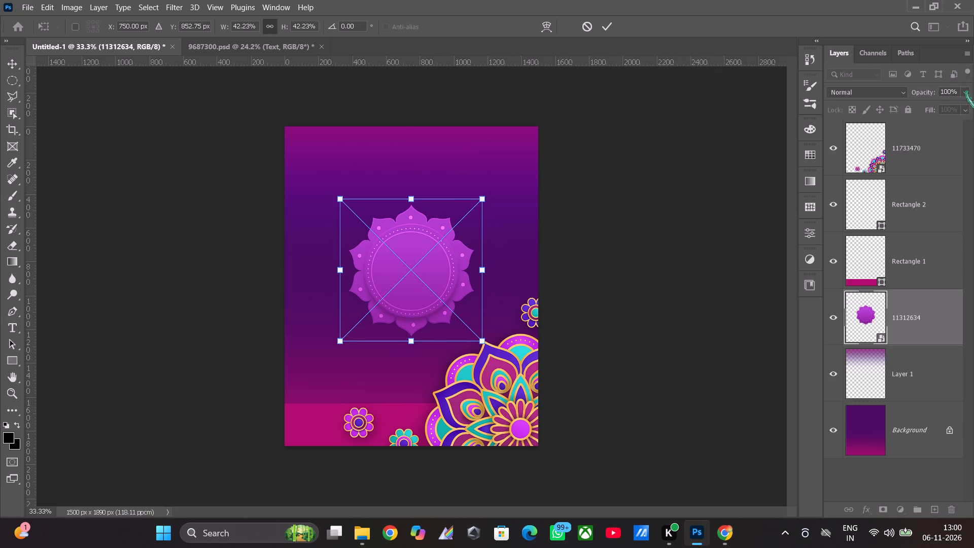
left_click(966, 91)
double_click(941, 105)
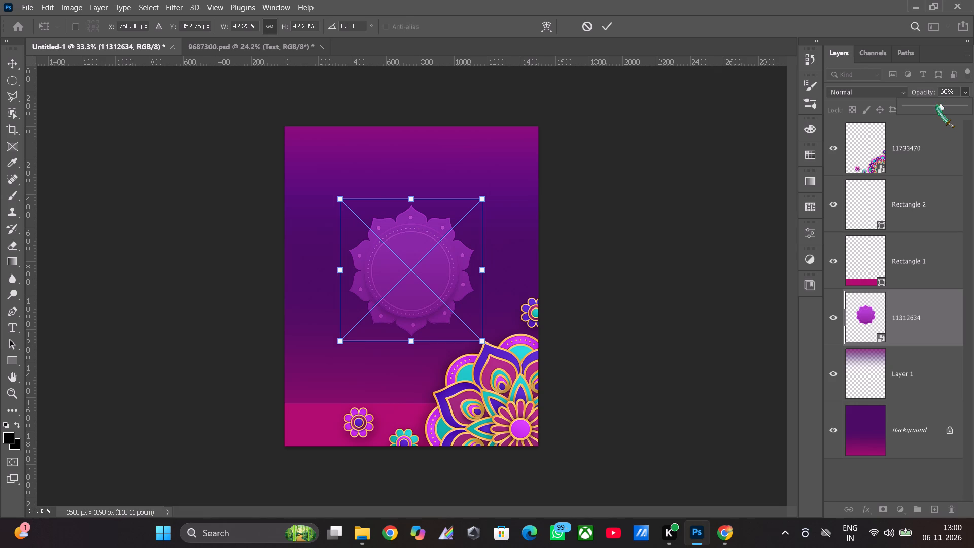
left_click(937, 105)
left_click(935, 106)
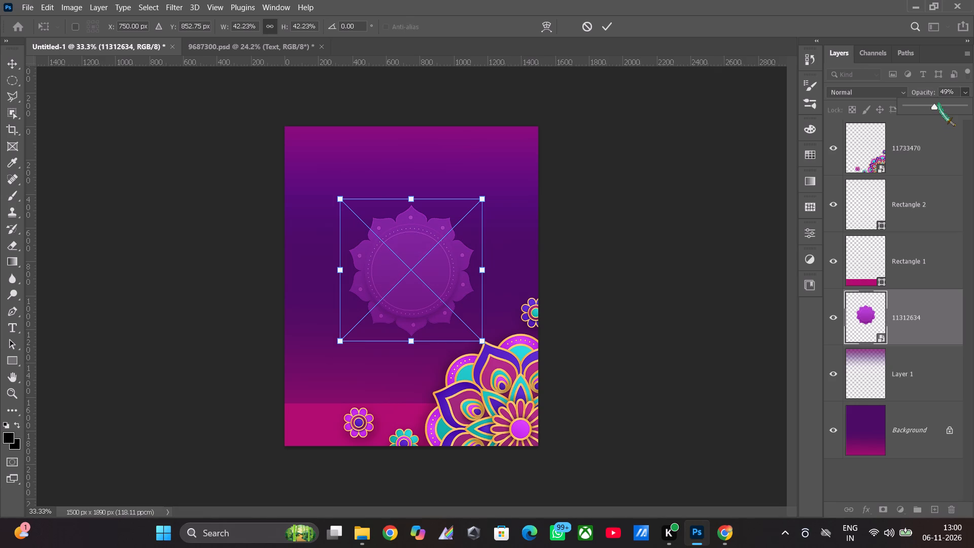
Fine-tune the central mandala layer 11312634's opacity to 50%.
left_click(937, 105)
left_click_drag(937, 105, 935, 110)
left_click_drag(935, 110, 935, 113)
left_click(961, 91)
Duplicate the 11733470 floral layer within the Untitled-1 document, keeping the name 11733470 copy.
left_click(877, 145)
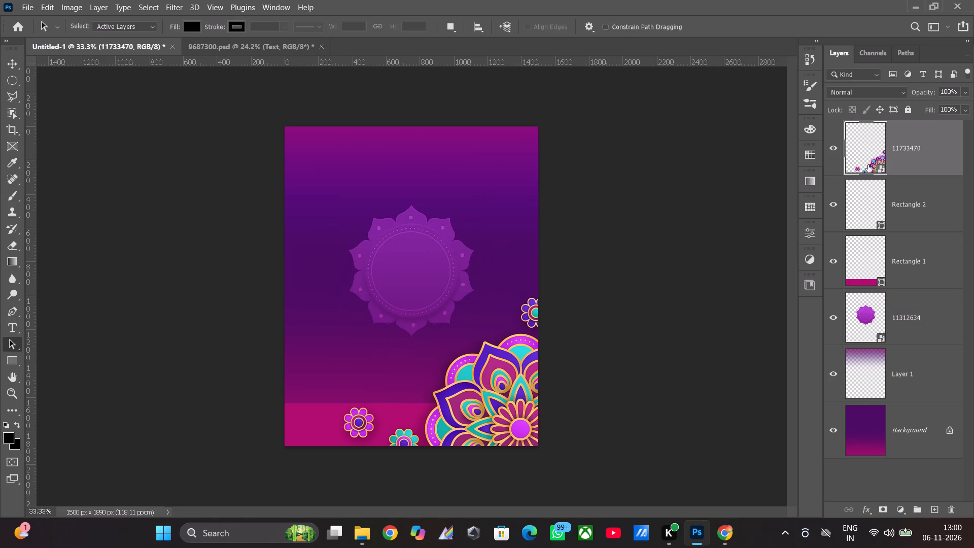
key("ctrl+d")
key("alt+d")
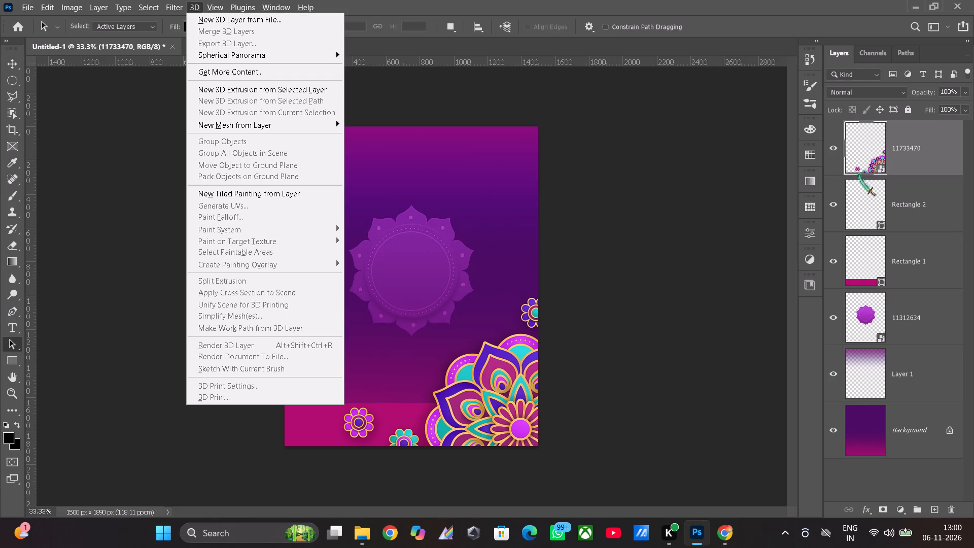
left_click(891, 143)
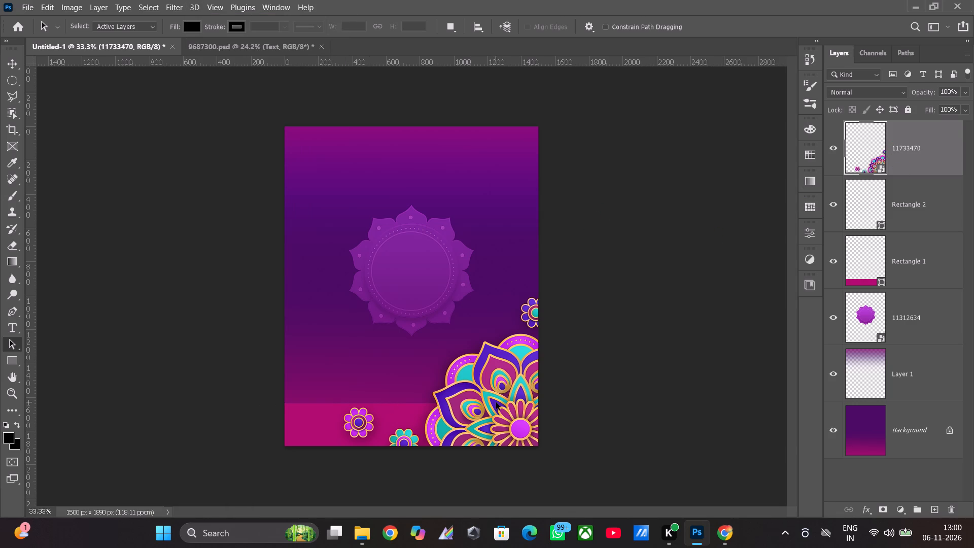
left_click_drag(496, 402, 493, 370, "alt")
right_click(866, 127)
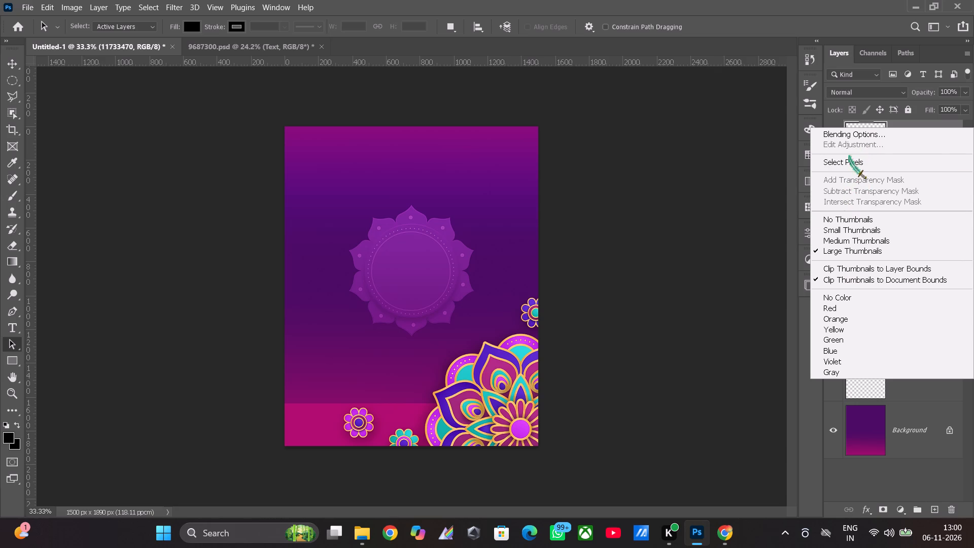
left_click(924, 124)
right_click(920, 149)
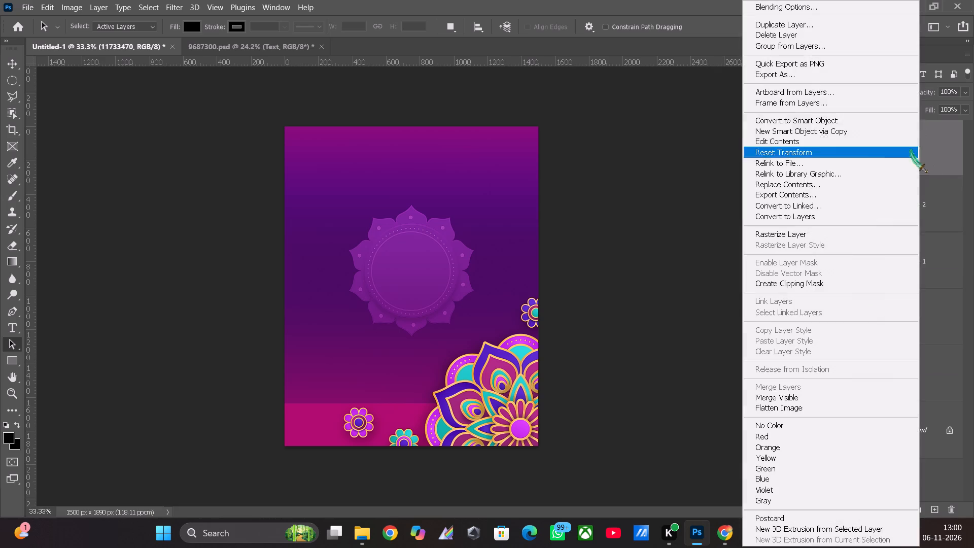
left_click(788, 25)
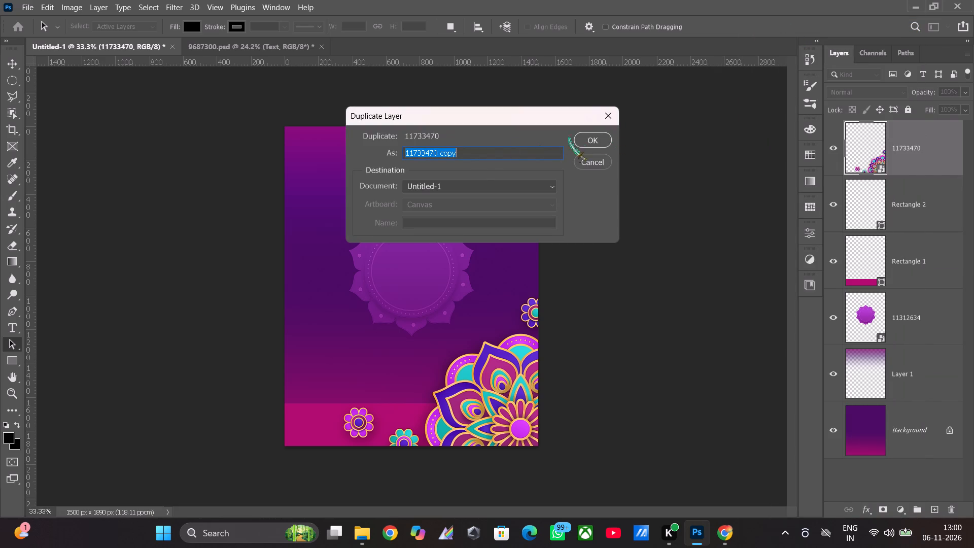
left_click(604, 134)
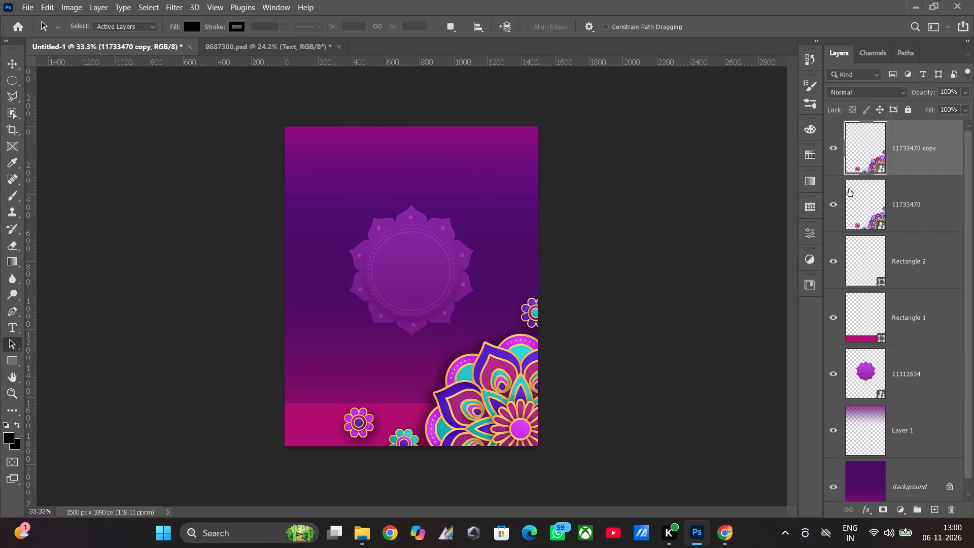
Rotate the 11733470 copy about 180° and move it into the poster's top-left corner.
key("ctrl+t")
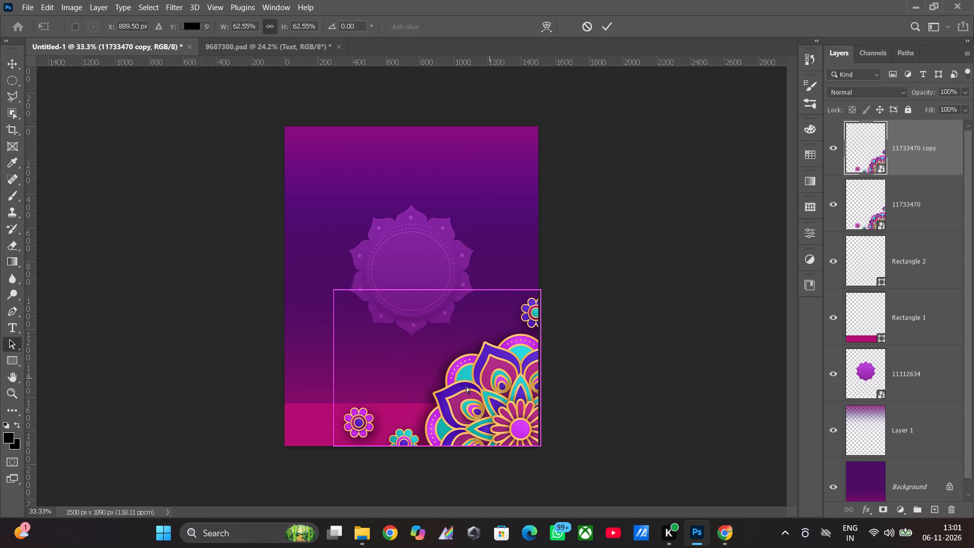
left_click_drag(500, 412, 424, 263)
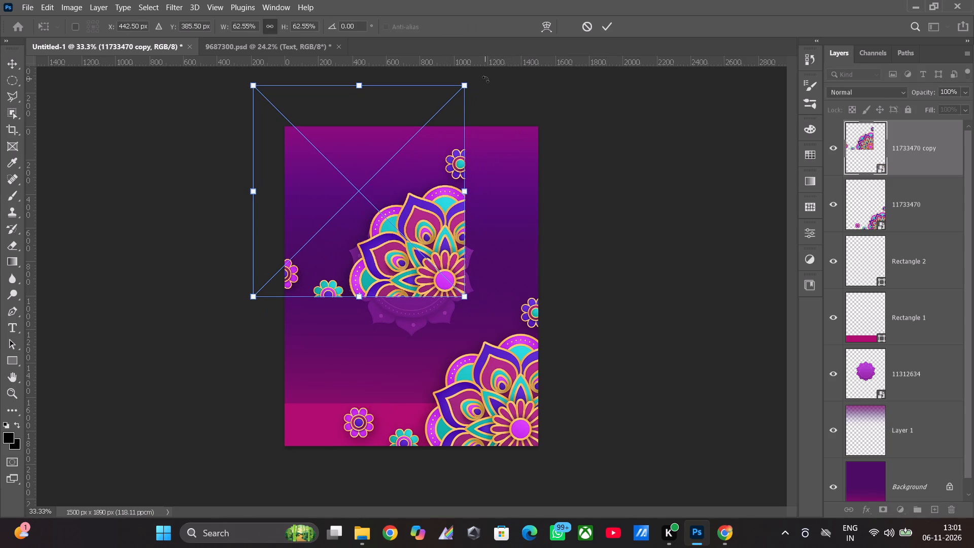
left_click_drag(485, 79, 322, 269)
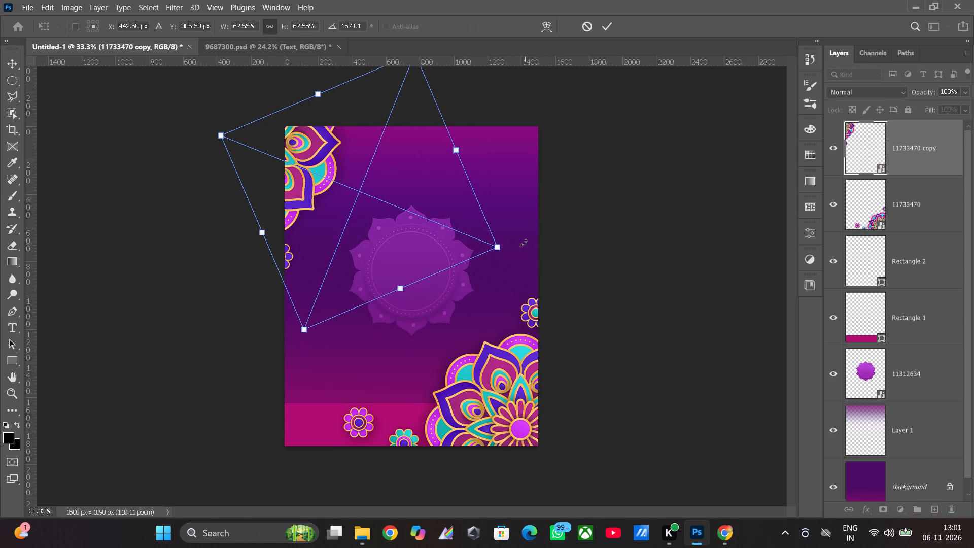
left_click_drag(524, 243, 461, 281)
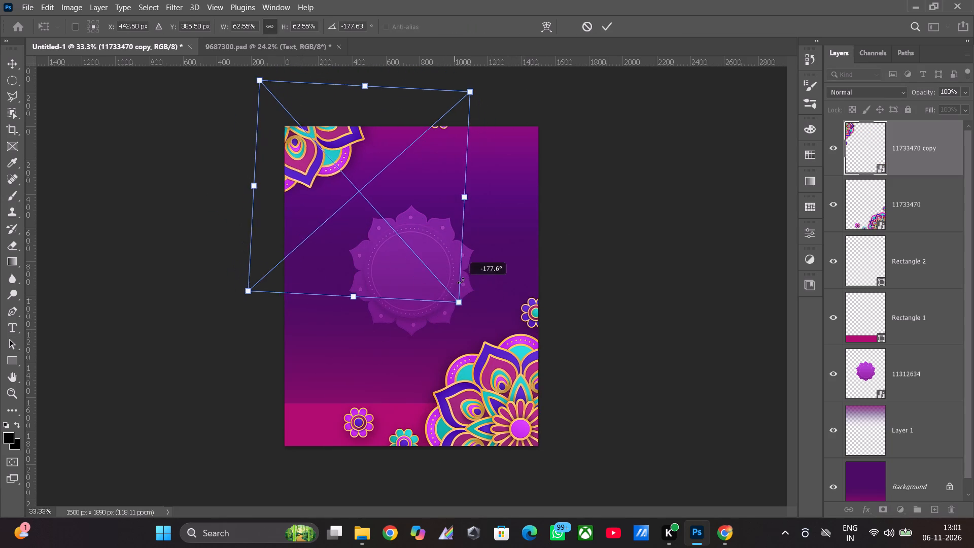
left_click_drag(461, 281, 465, 278)
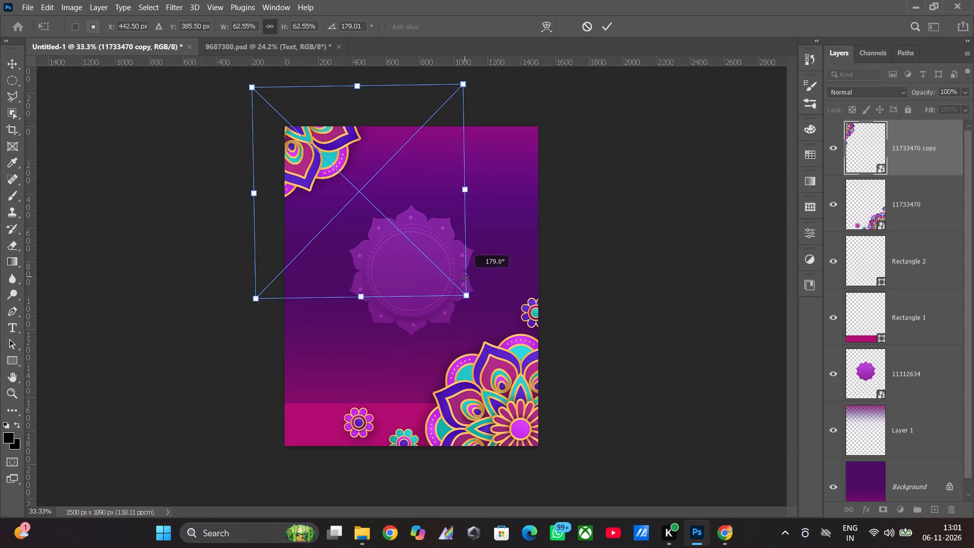
left_click_drag(465, 278, 465, 280)
left_click_drag(391, 242, 421, 278)
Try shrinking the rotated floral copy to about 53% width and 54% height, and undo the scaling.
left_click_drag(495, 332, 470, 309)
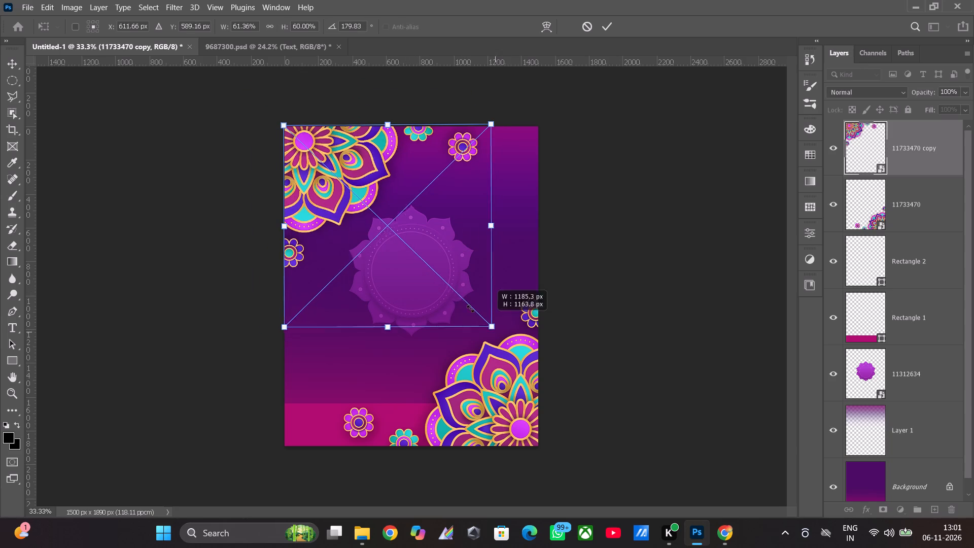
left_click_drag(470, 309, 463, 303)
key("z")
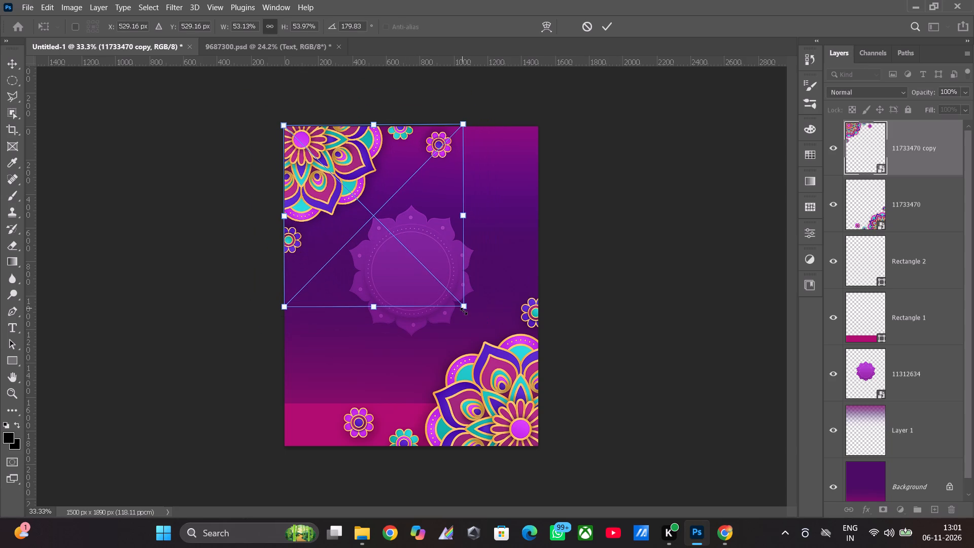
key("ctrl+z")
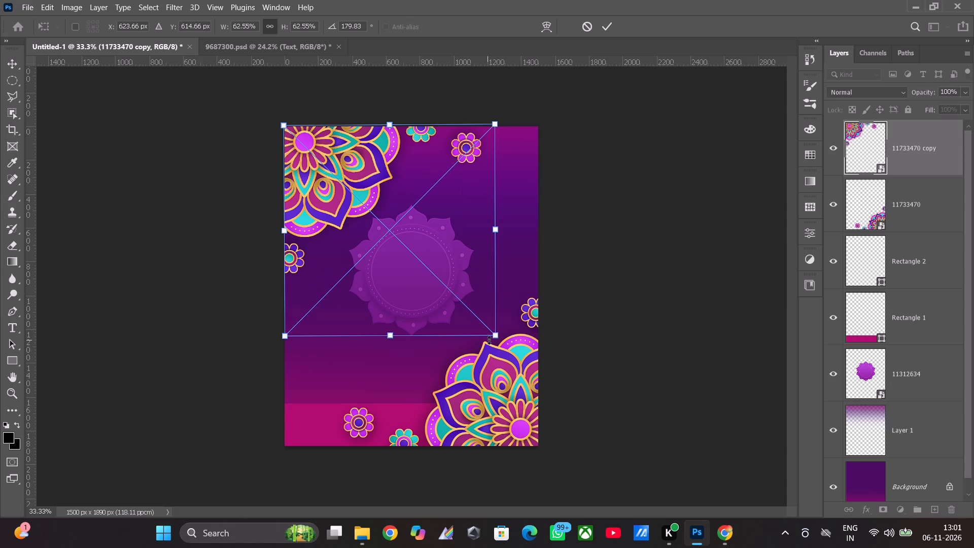
Scale the 11733470 copy proportionally to about 39%, align it with the poster's top-left corner, and commit it.
left_click_drag(493, 335, 412, 250)
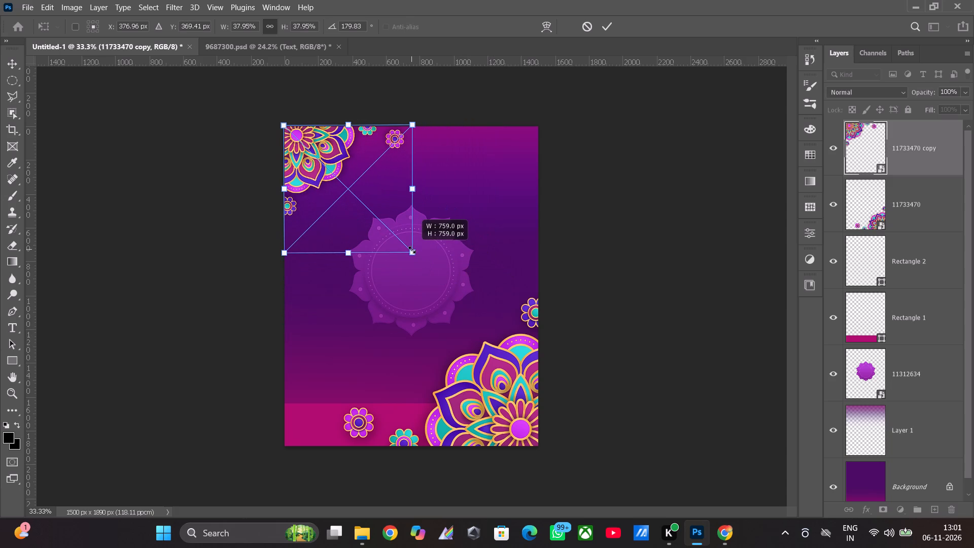
left_click_drag(412, 250, 412, 258)
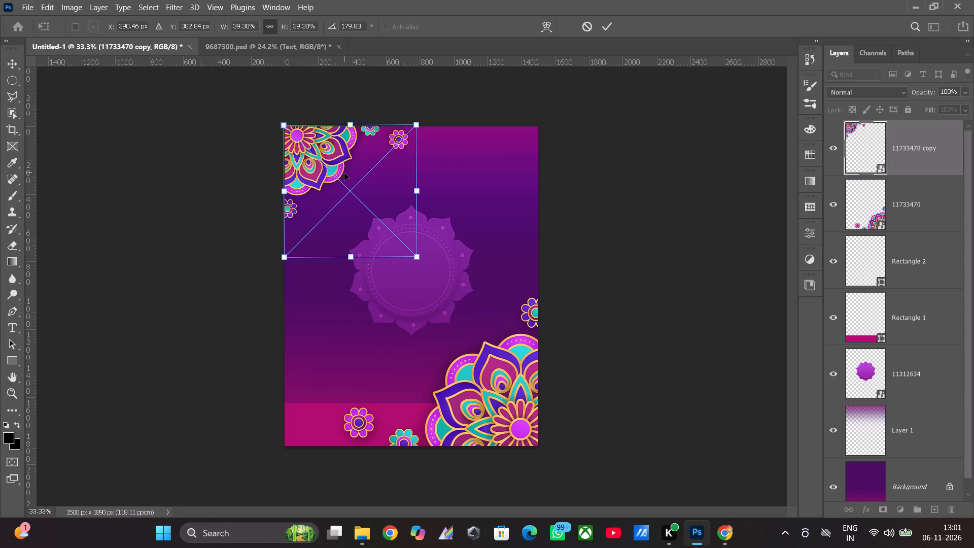
left_click_drag(303, 152, 308, 154)
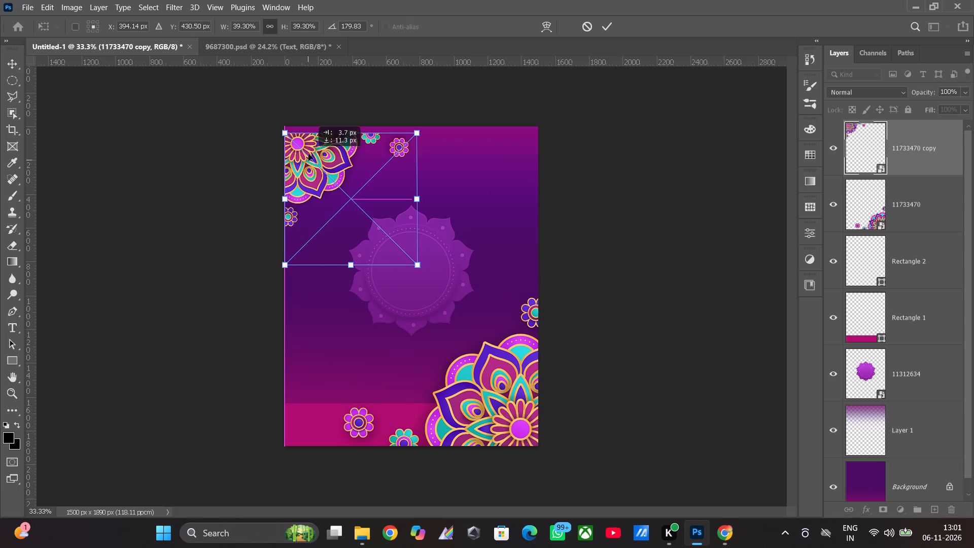
left_click_drag(308, 154, 308, 151)
left_click(699, 292)
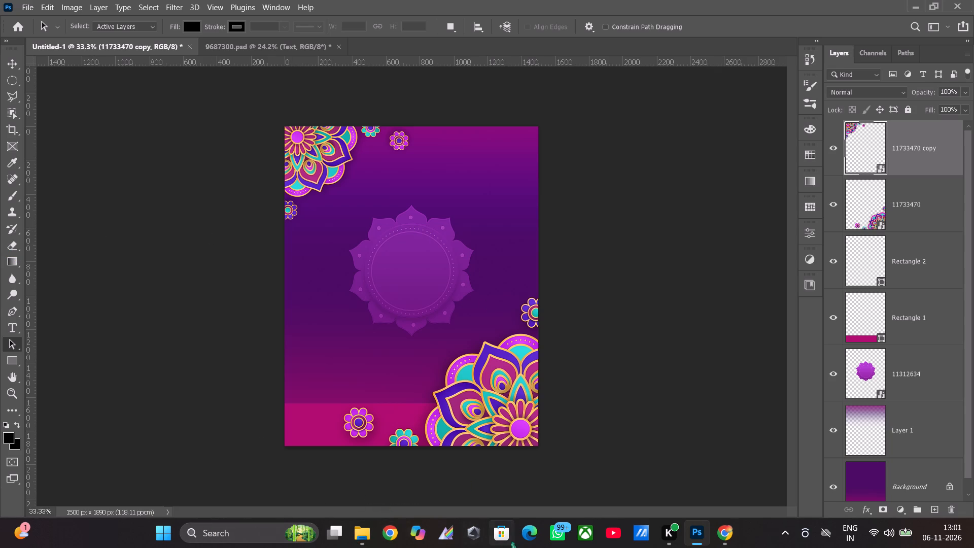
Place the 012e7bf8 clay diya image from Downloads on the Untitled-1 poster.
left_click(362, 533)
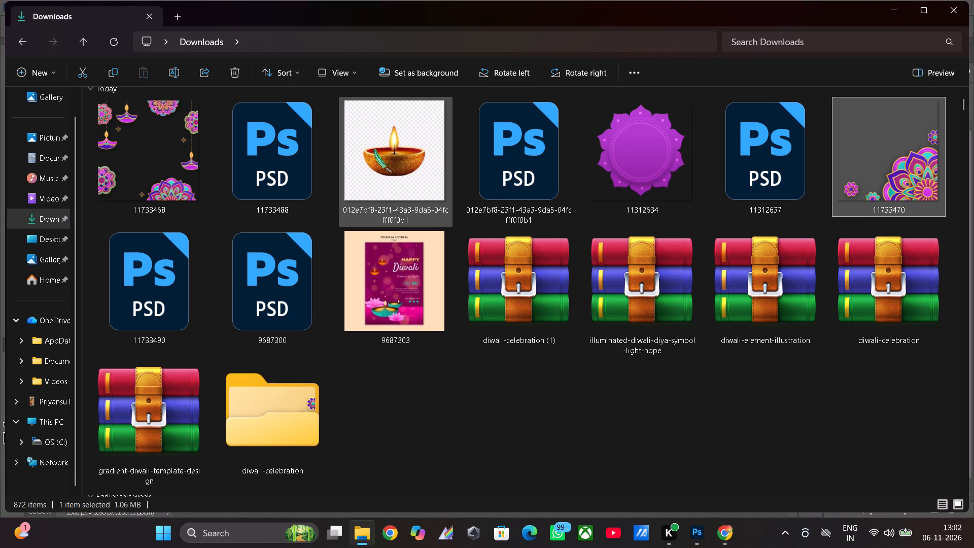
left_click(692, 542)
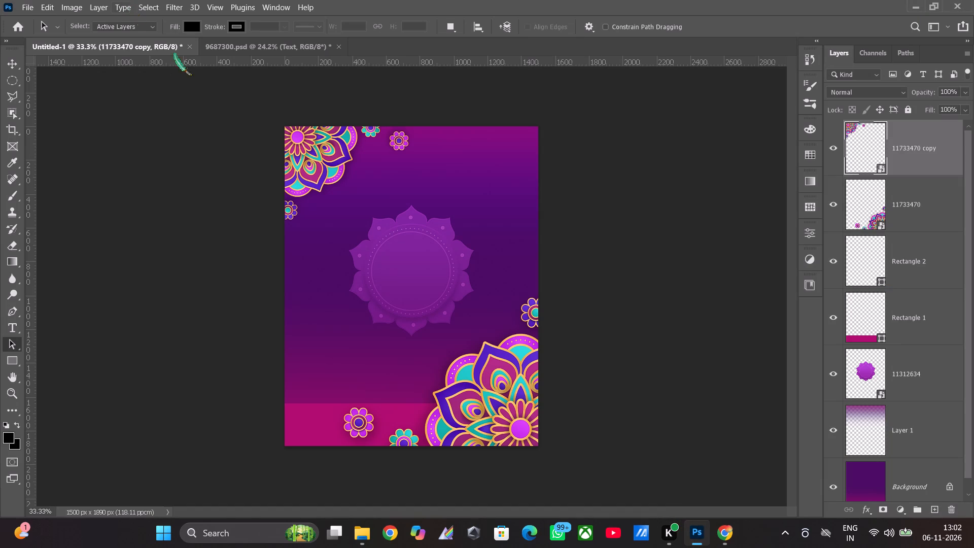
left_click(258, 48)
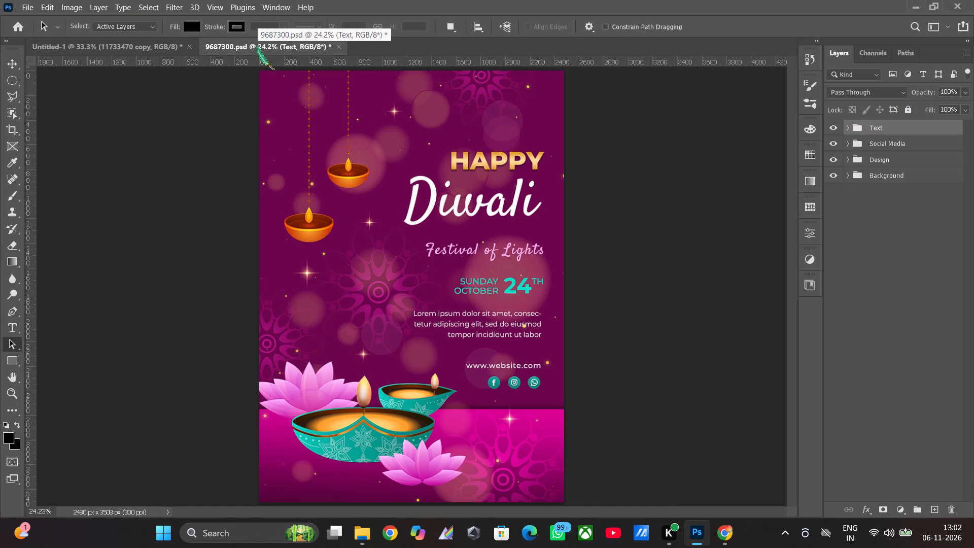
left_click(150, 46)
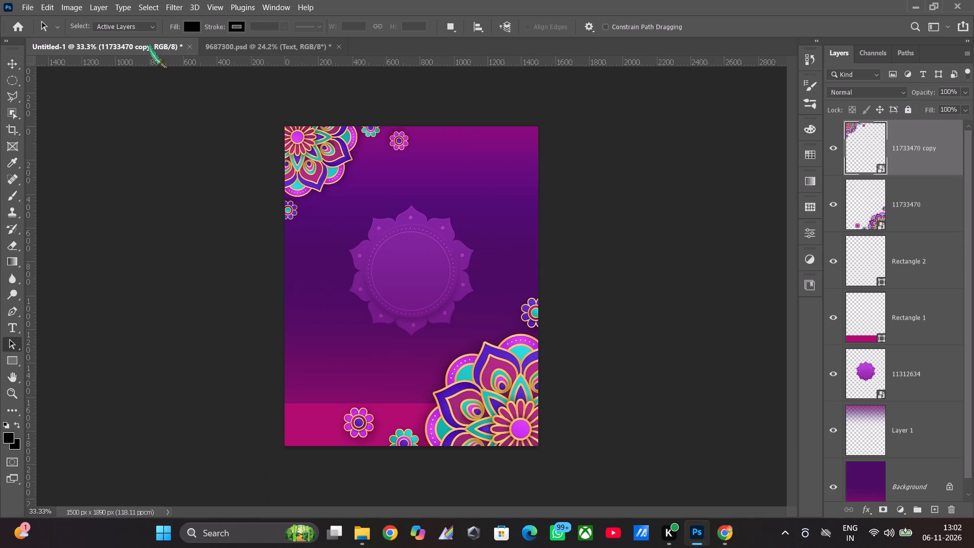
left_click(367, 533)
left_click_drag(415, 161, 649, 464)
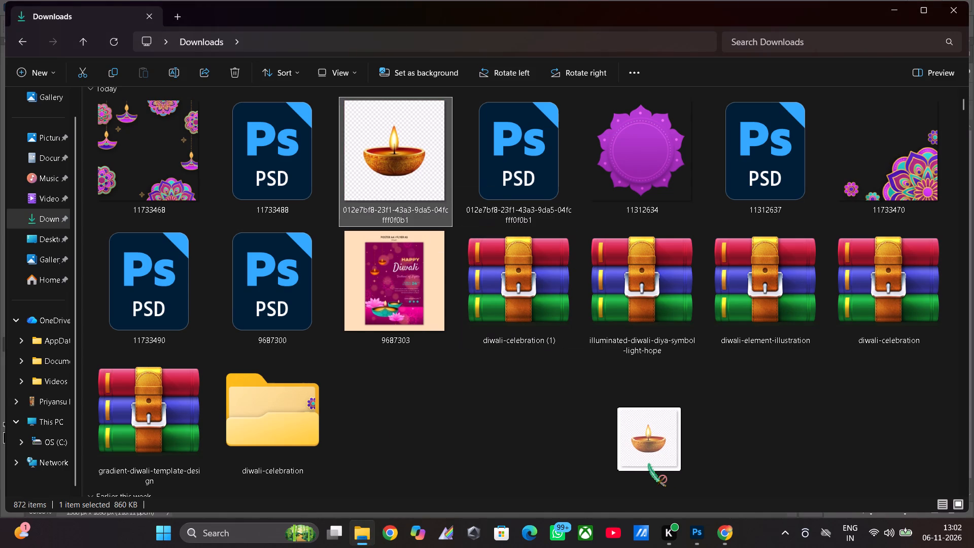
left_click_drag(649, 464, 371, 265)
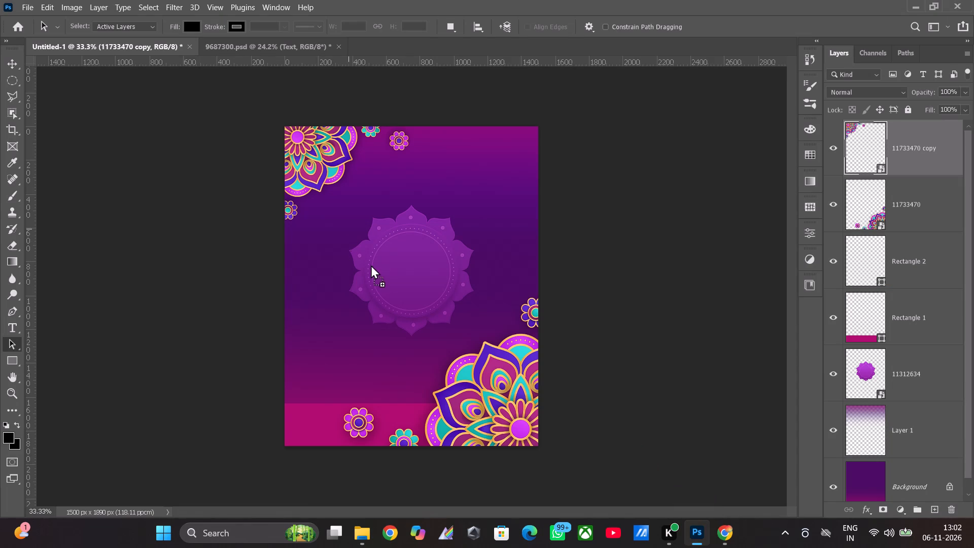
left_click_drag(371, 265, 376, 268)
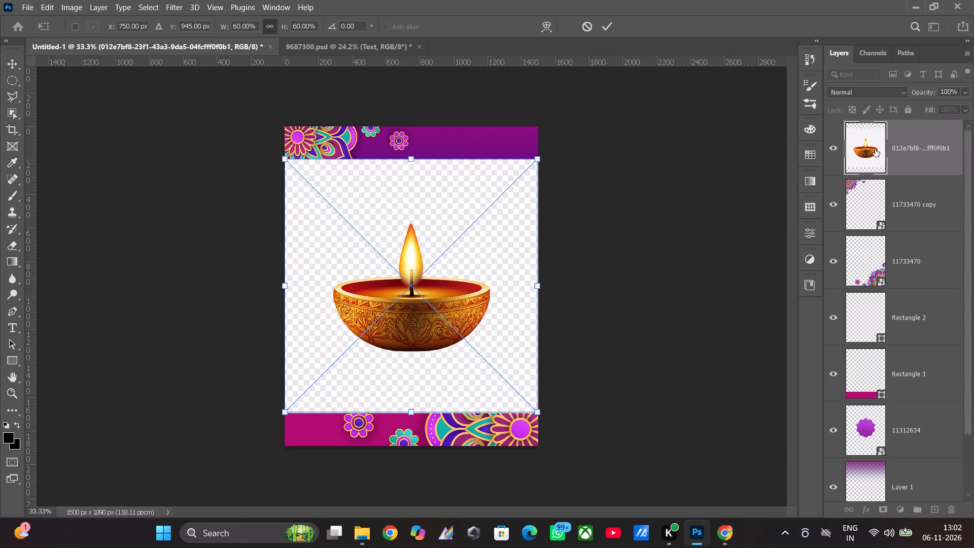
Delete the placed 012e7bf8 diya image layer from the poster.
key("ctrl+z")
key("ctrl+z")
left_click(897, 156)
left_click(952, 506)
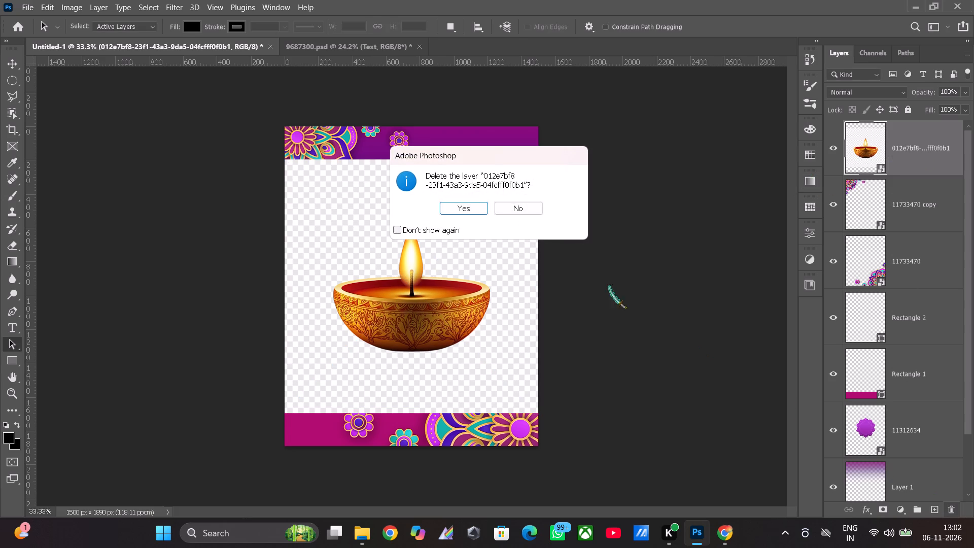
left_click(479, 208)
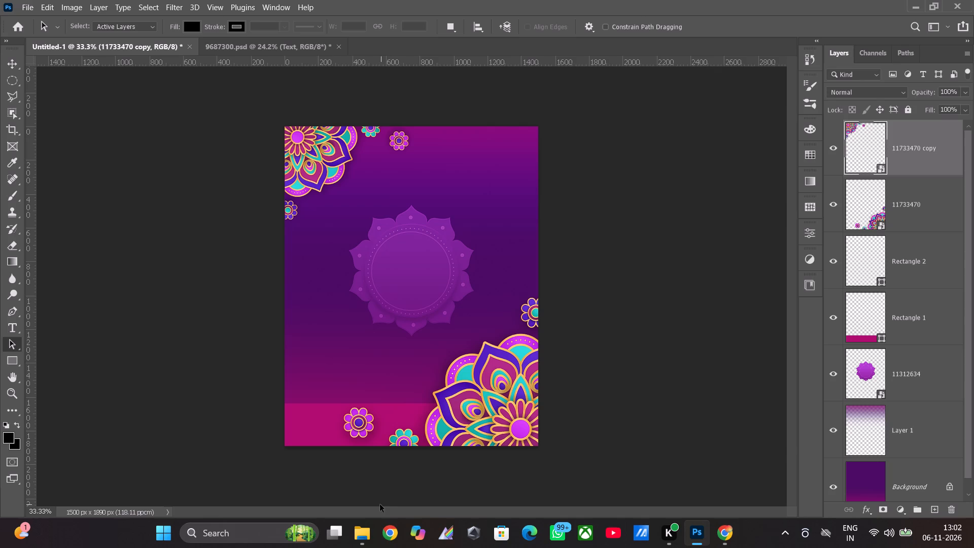
Open the 012e7bf8 clay diya image from Downloads as a separate Photoshop document.
left_click(353, 539)
left_click_drag(405, 158, 402, 168)
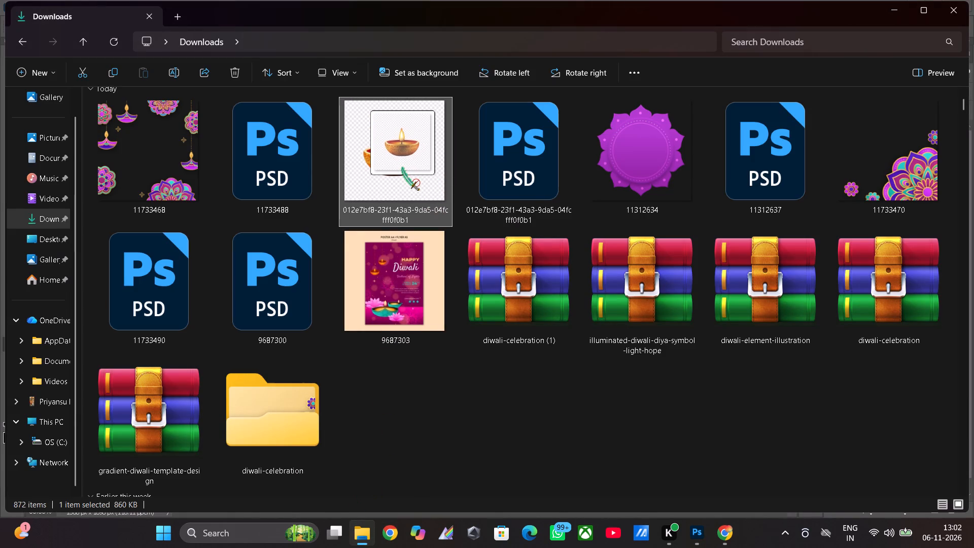
left_click_drag(402, 168, 440, 0)
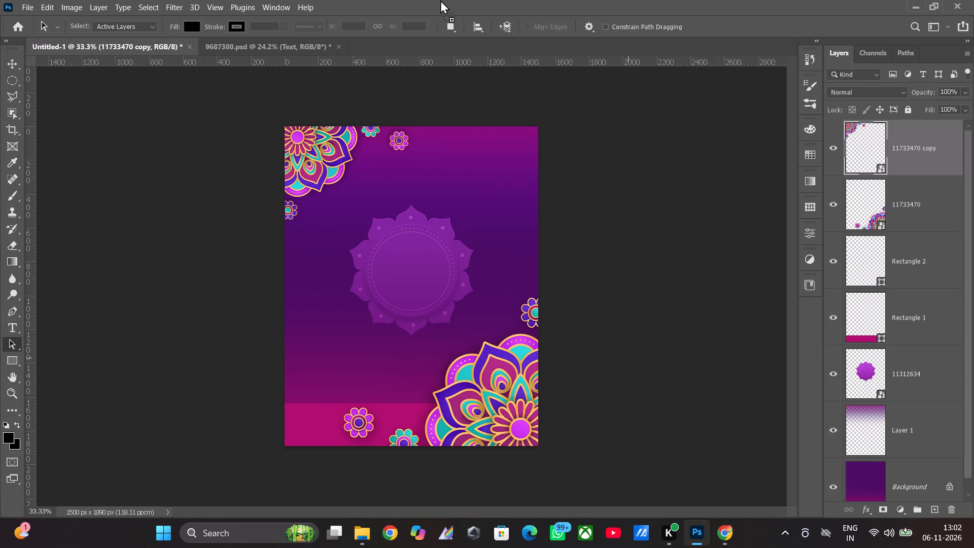
left_click_drag(440, 0, 386, 43)
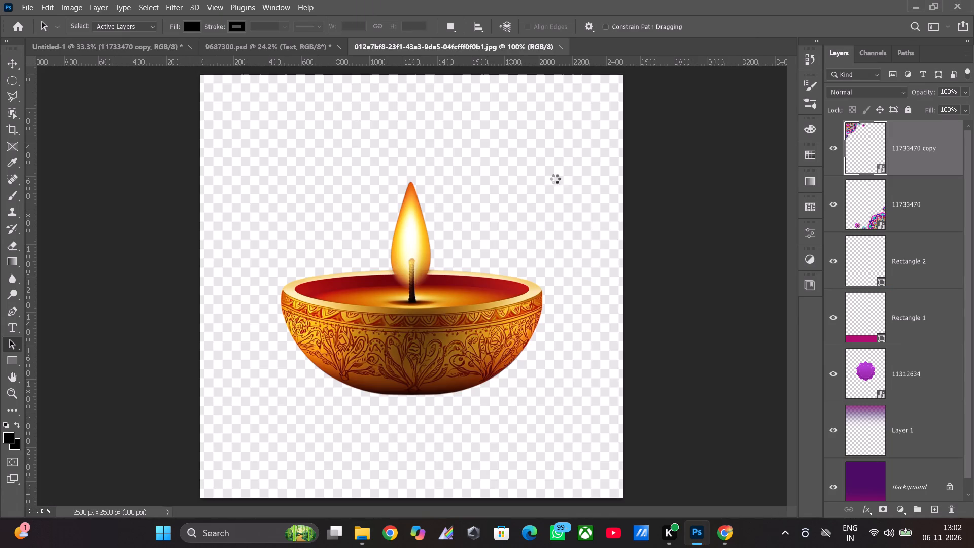
Unlock the diya document's background layer and remove its background with the Remove background quick action.
left_click(947, 149)
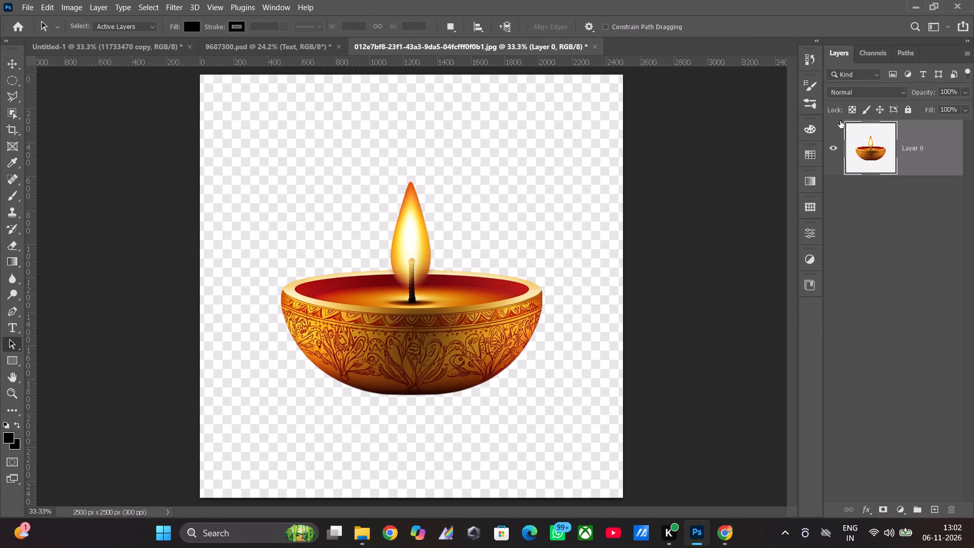
left_click(259, 4)
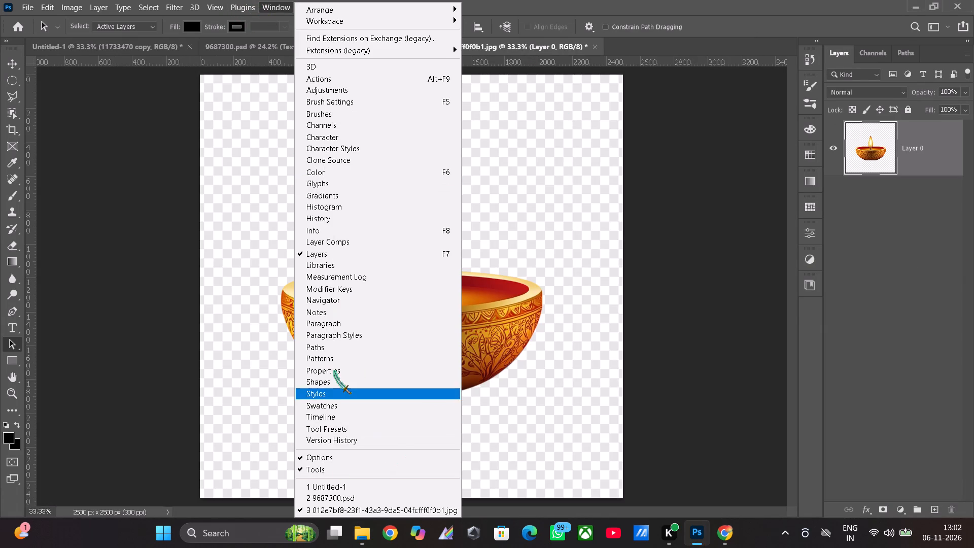
left_click(337, 369)
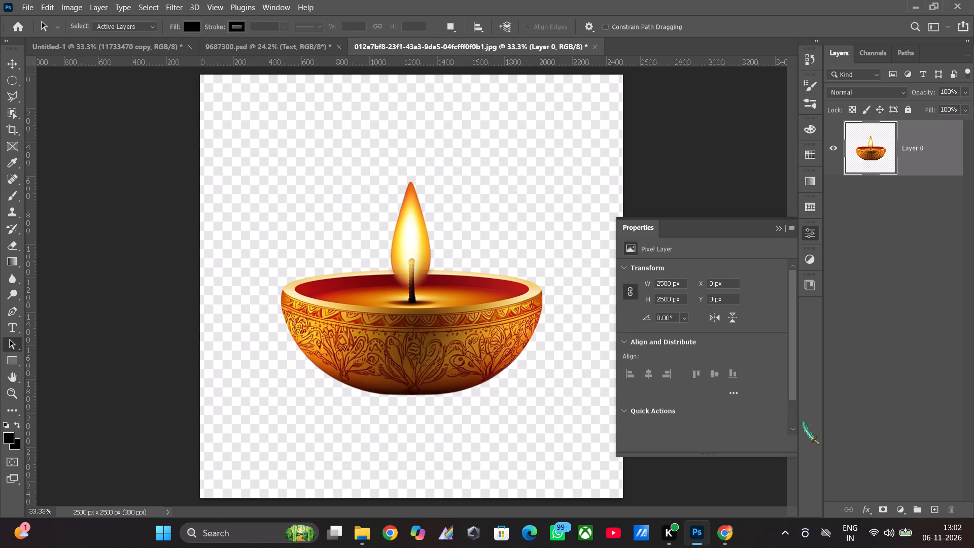
left_click(622, 407)
left_click(673, 424)
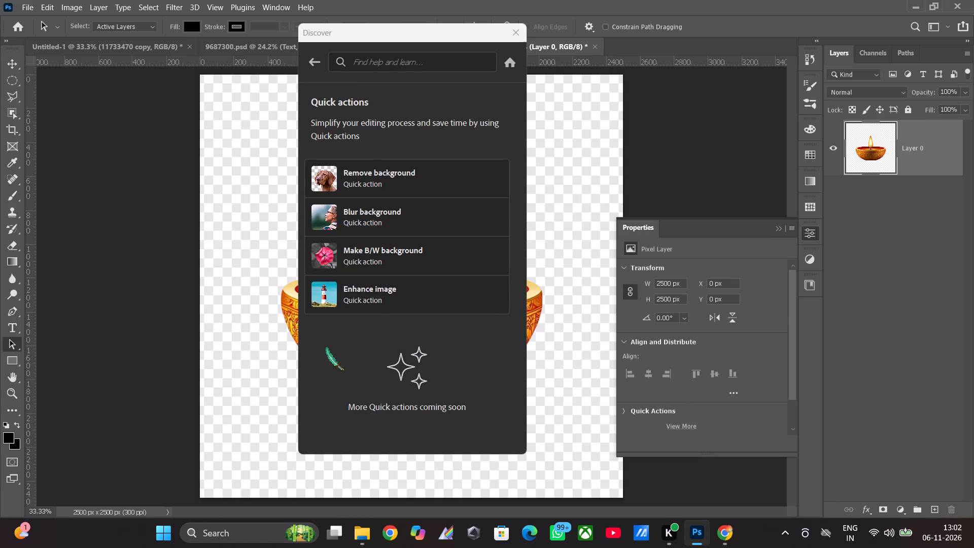
left_click(366, 179)
left_click(415, 299)
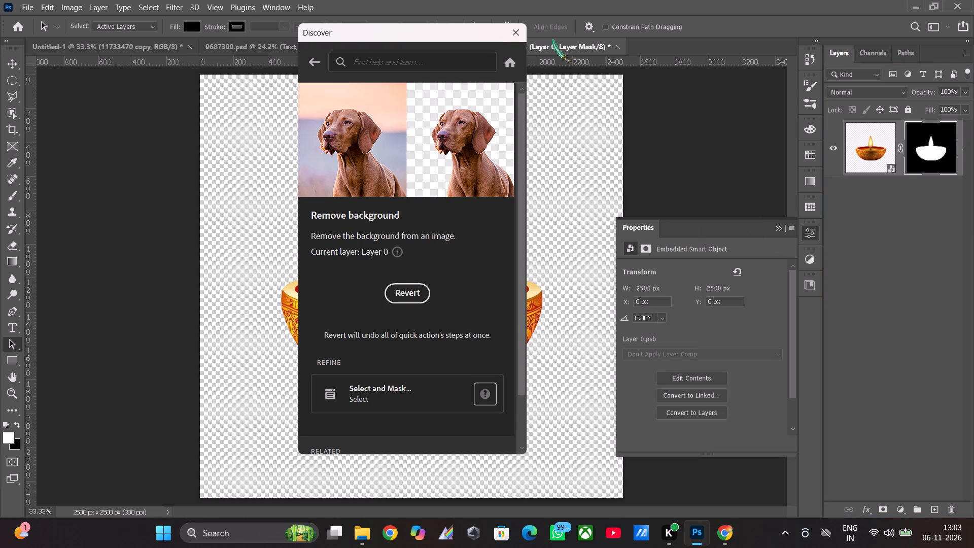
left_click(521, 29)
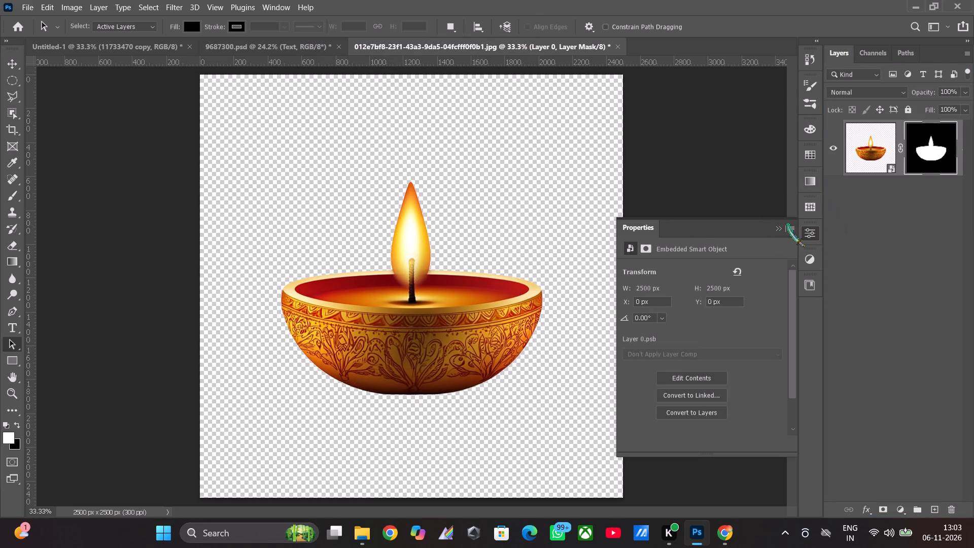
left_click(781, 227)
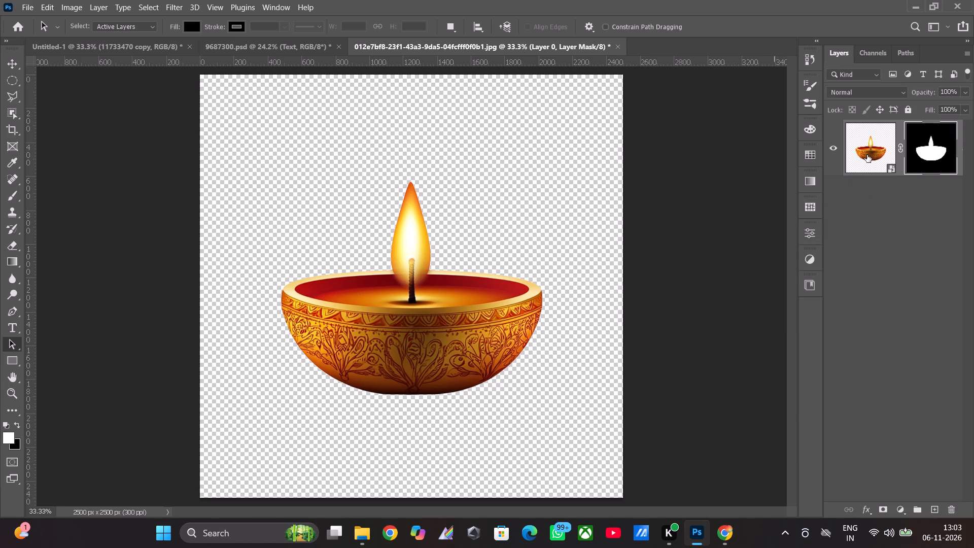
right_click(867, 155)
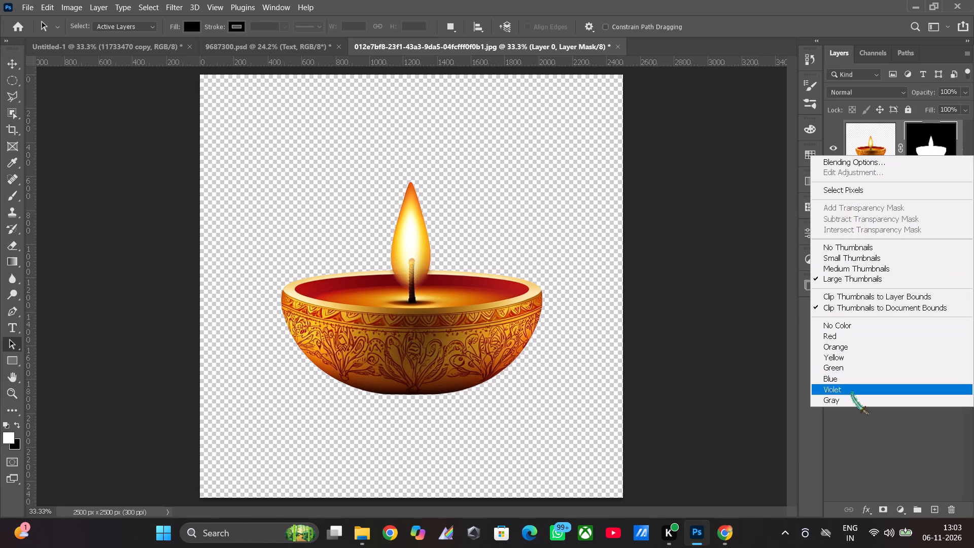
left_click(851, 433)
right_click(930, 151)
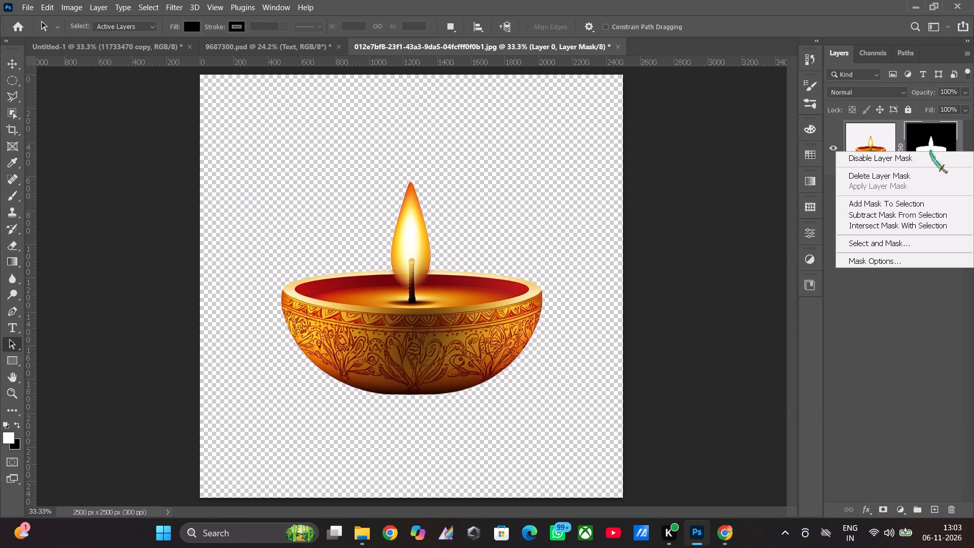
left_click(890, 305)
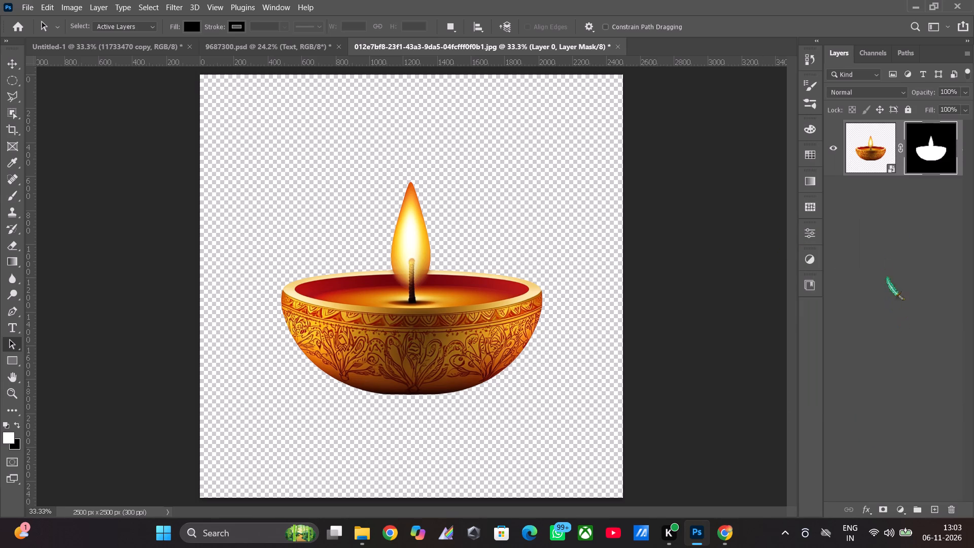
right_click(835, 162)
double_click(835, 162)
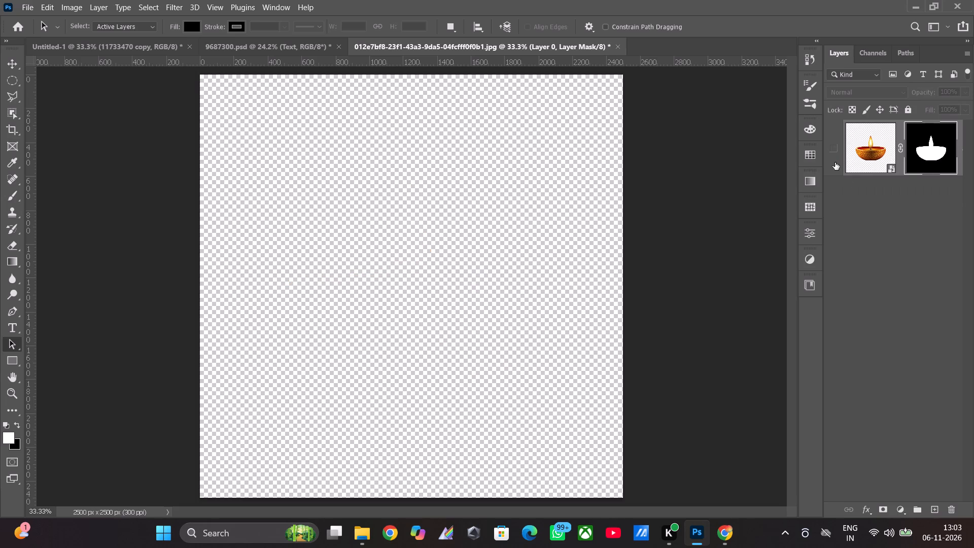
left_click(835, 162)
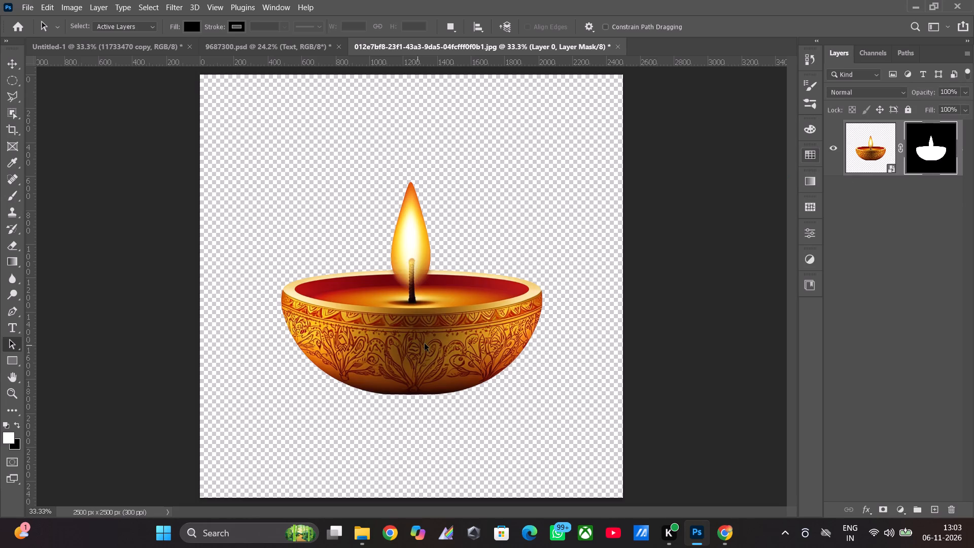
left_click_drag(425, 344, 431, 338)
Copy the masked diya layer and paste it into the Untitled-1 poster above a new empty layer.
left_click(51, 2)
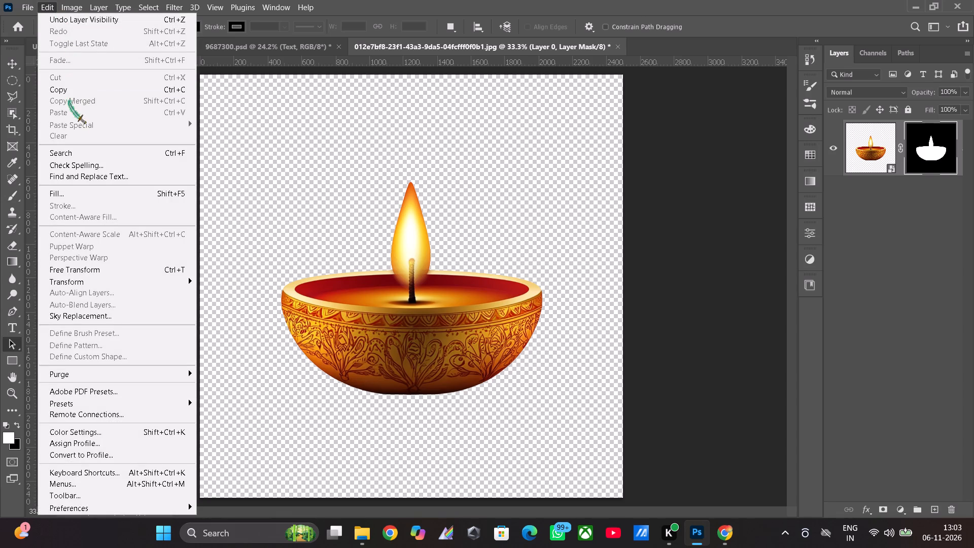
left_click(70, 117)
left_click(82, 85)
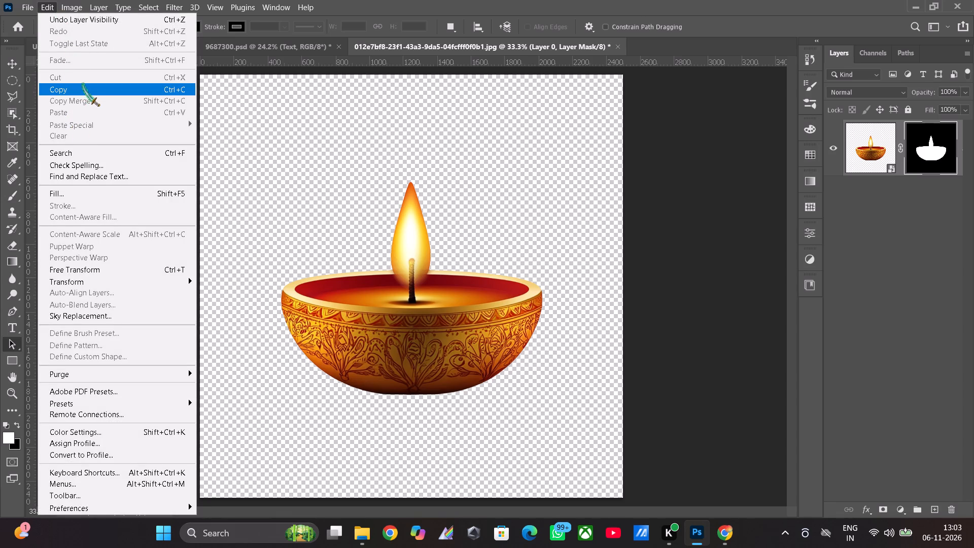
left_click(161, 49)
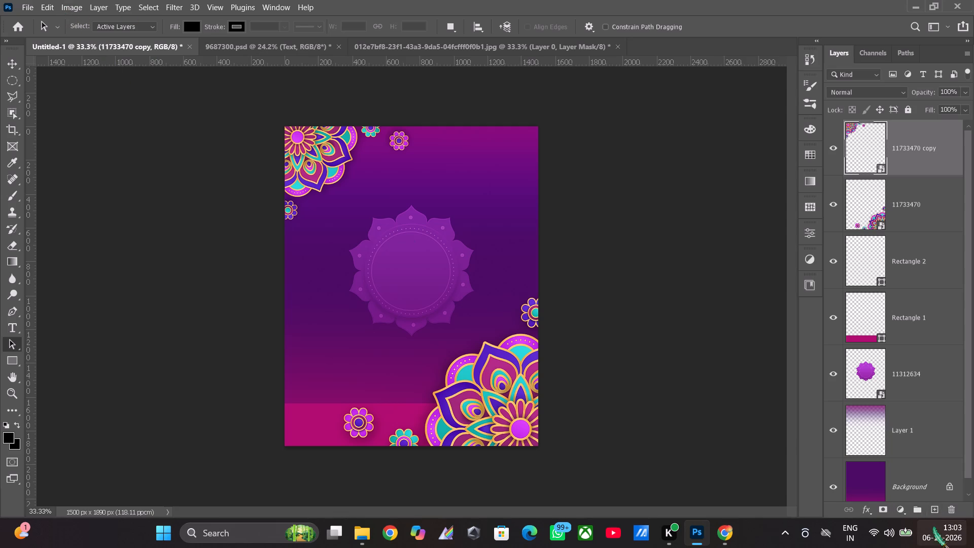
left_click(938, 511)
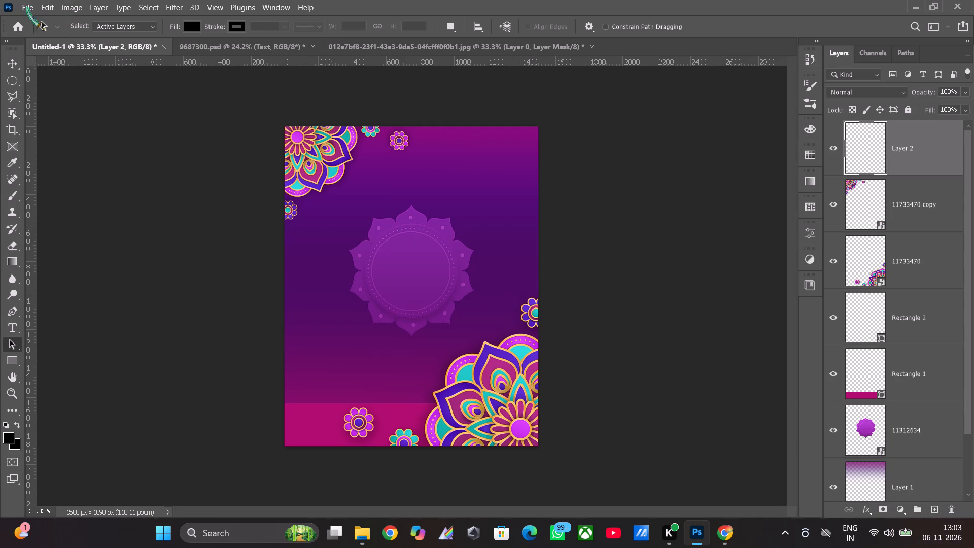
left_click(50, 0)
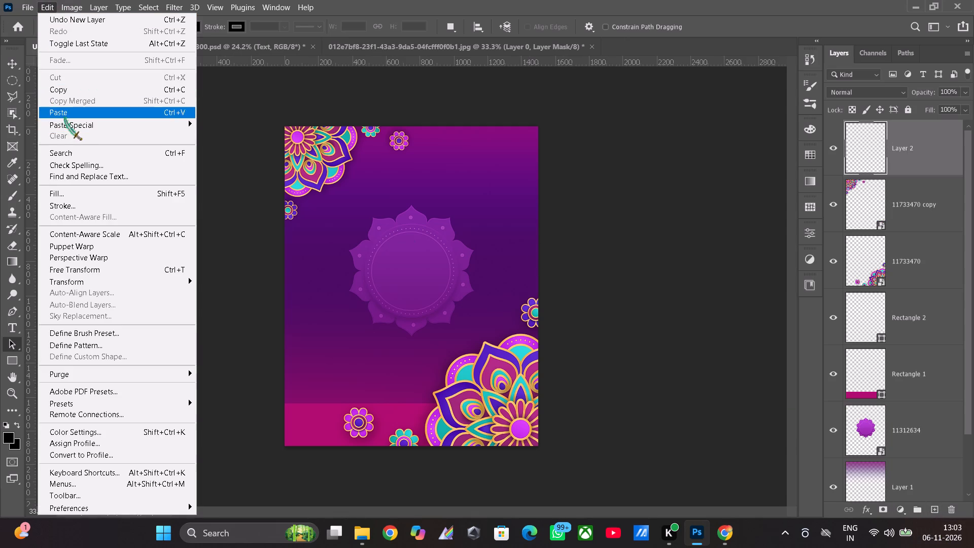
left_click(68, 127)
left_click(218, 136)
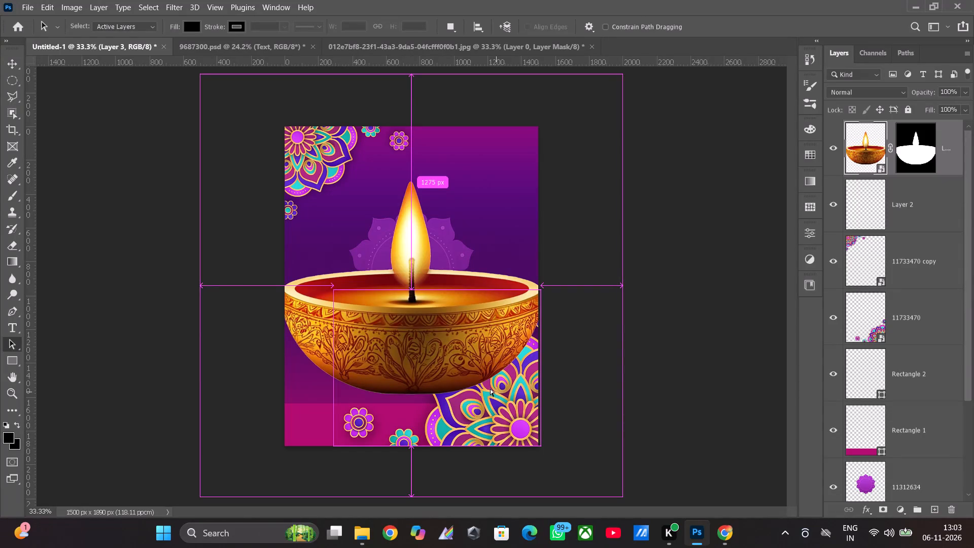
Scale the pasted diya proportionally to about 35% and move it to the poster's lower-left area.
key("ctrl+t")
left_click_drag(625, 499, 625, 499, "shift")
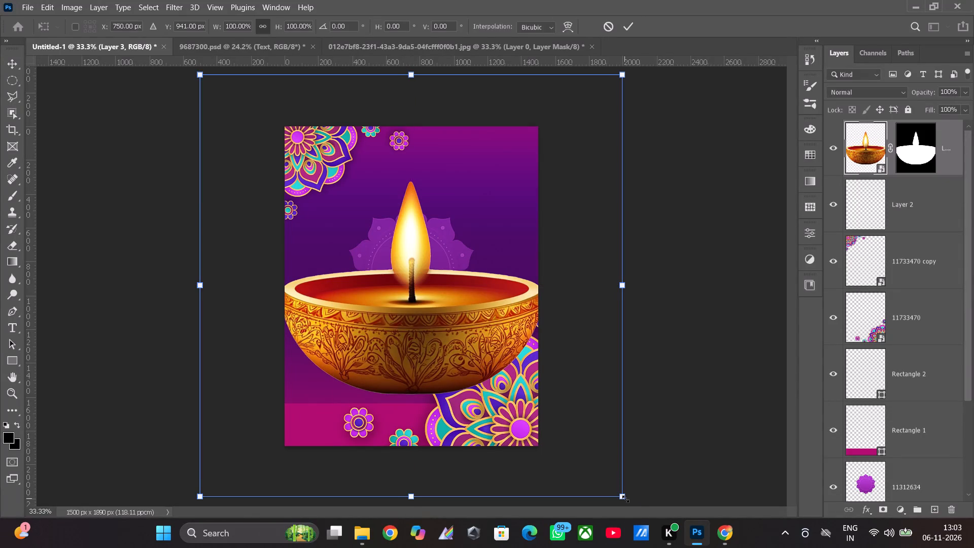
left_click_drag(625, 499, 625, 493, "shift")
key("ctrl+z")
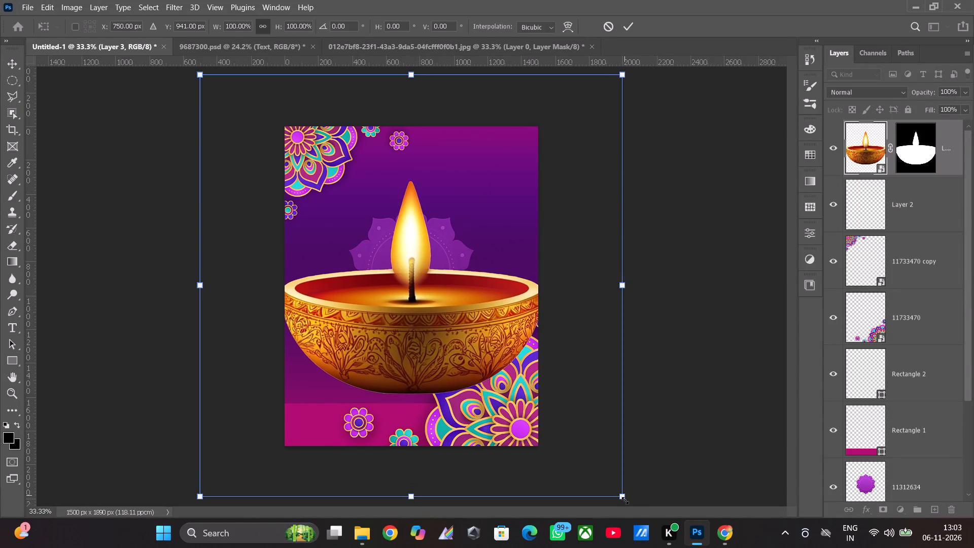
left_click_drag(625, 500, 371, 258, "ctrl")
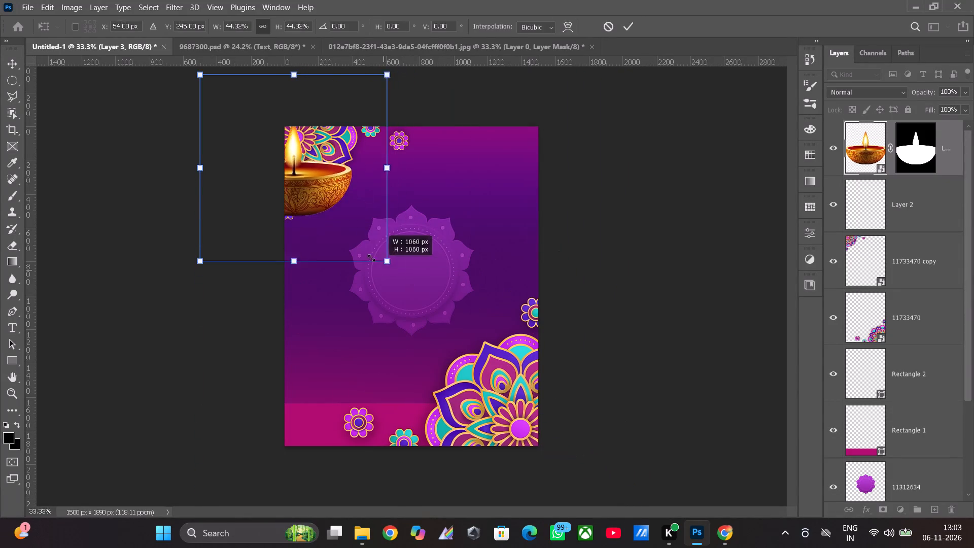
left_click_drag(371, 258, 345, 227, "ctrl")
left_click_drag(306, 173, 389, 388)
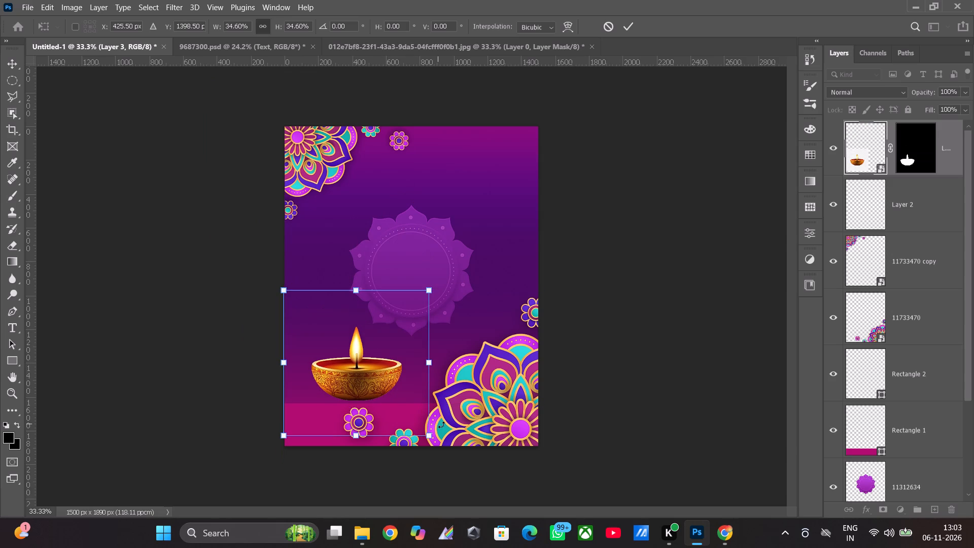
Reduce the diya to about 22%, place it over the magenta band's top edge near the poster's lower-left corner, and commit the transform.
left_click_drag(429, 434, 406, 410)
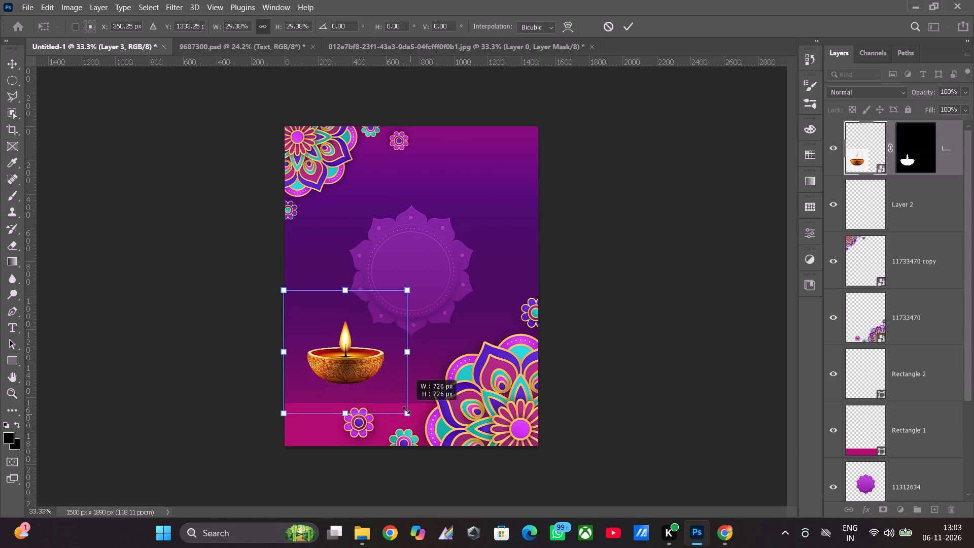
left_click_drag(406, 410, 406, 409)
left_click_drag(363, 357, 375, 395)
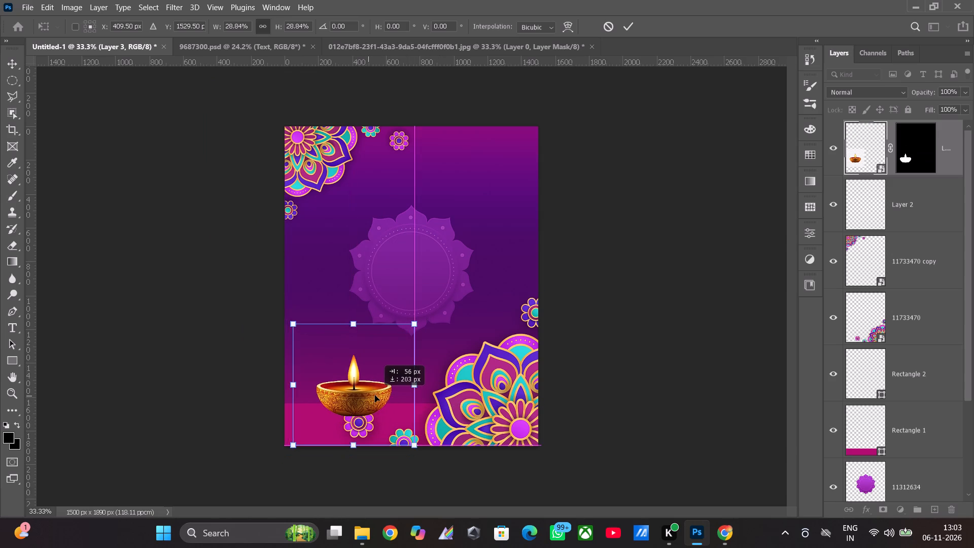
left_click_drag(375, 395, 362, 391)
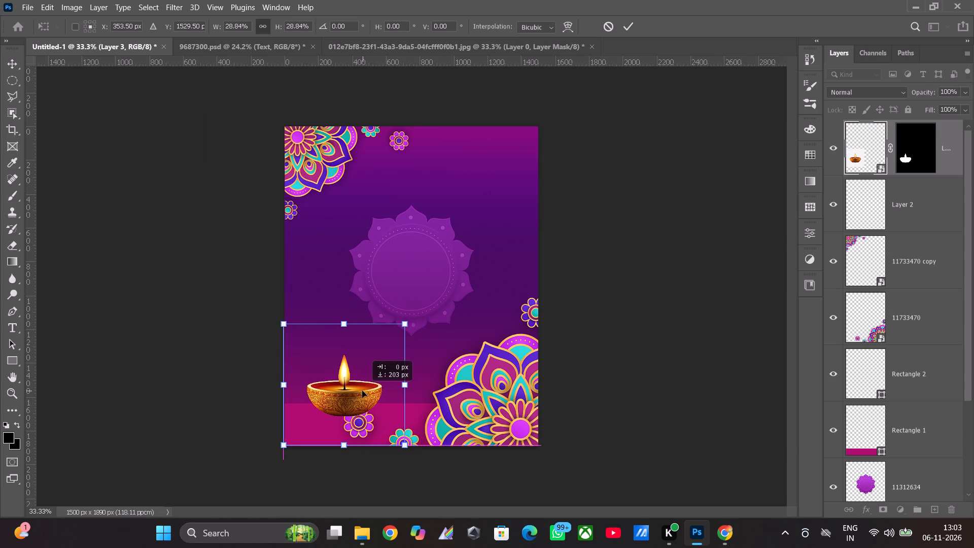
left_click_drag(362, 391, 354, 391)
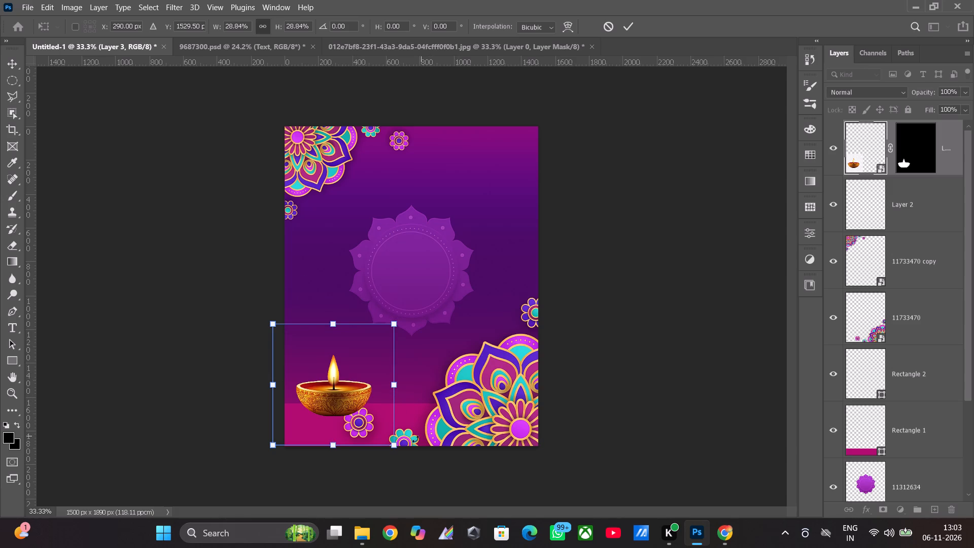
left_click_drag(397, 448, 389, 439)
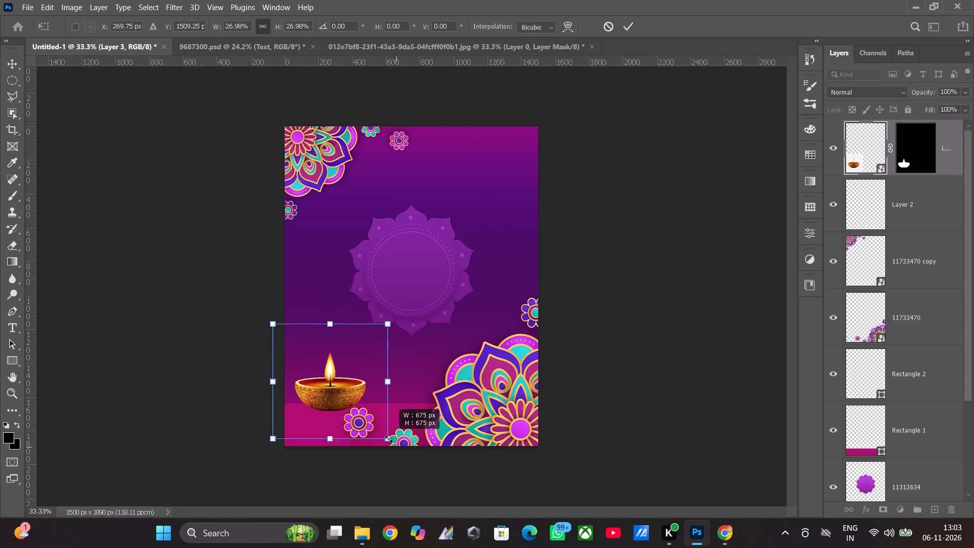
left_click_drag(389, 439, 368, 419)
left_click_drag(331, 371, 346, 389)
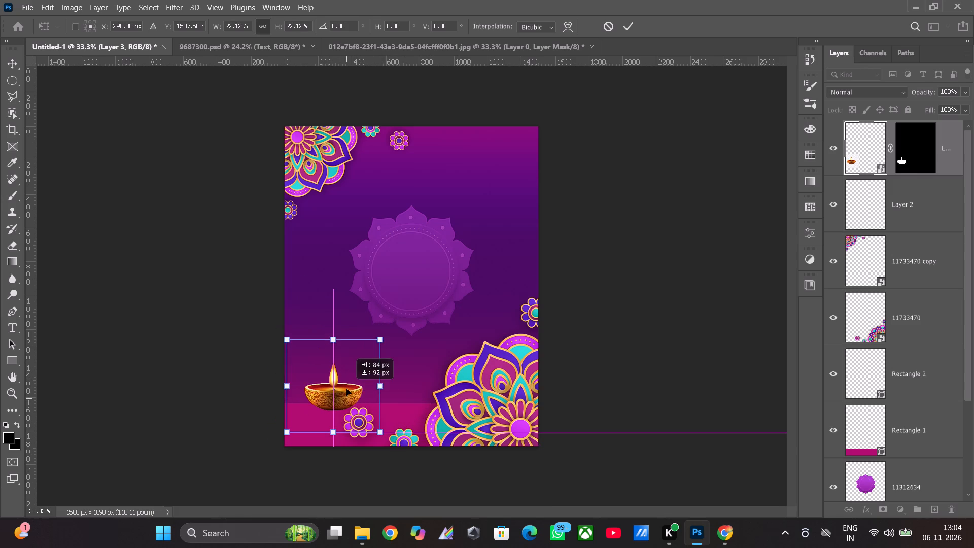
left_click_drag(346, 389, 339, 392)
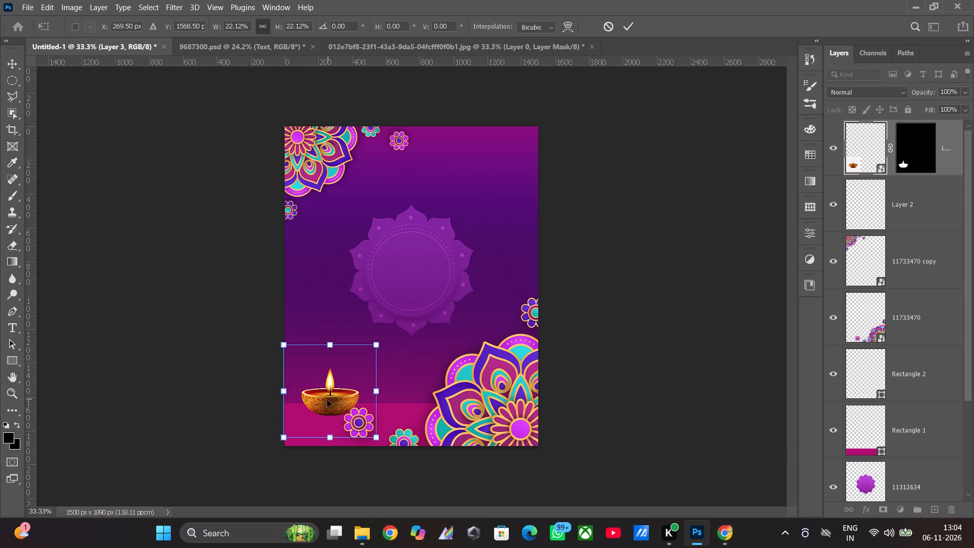
left_click(327, 400)
right_click(862, 148)
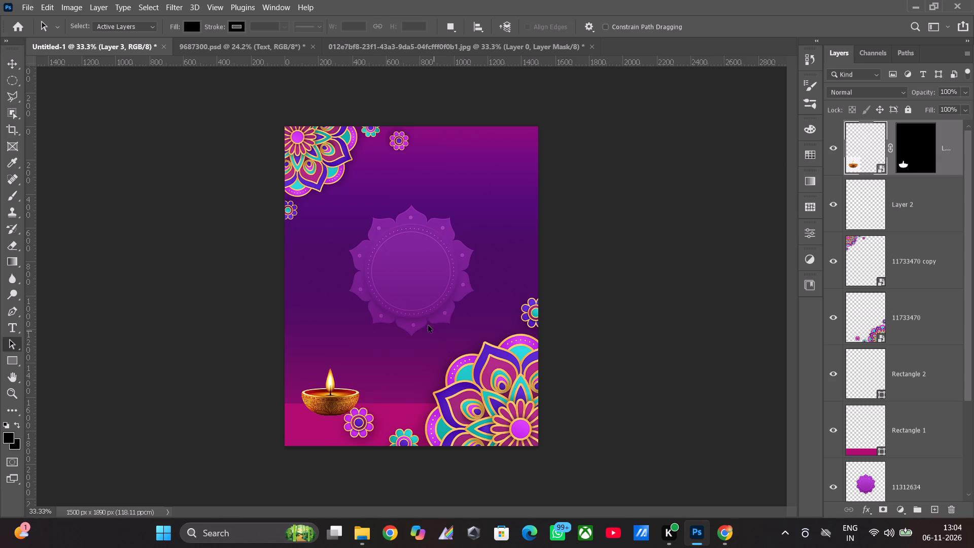
Add a new empty layer above the small diya and paste another copy of the masked diya in place.
left_click(44, 0)
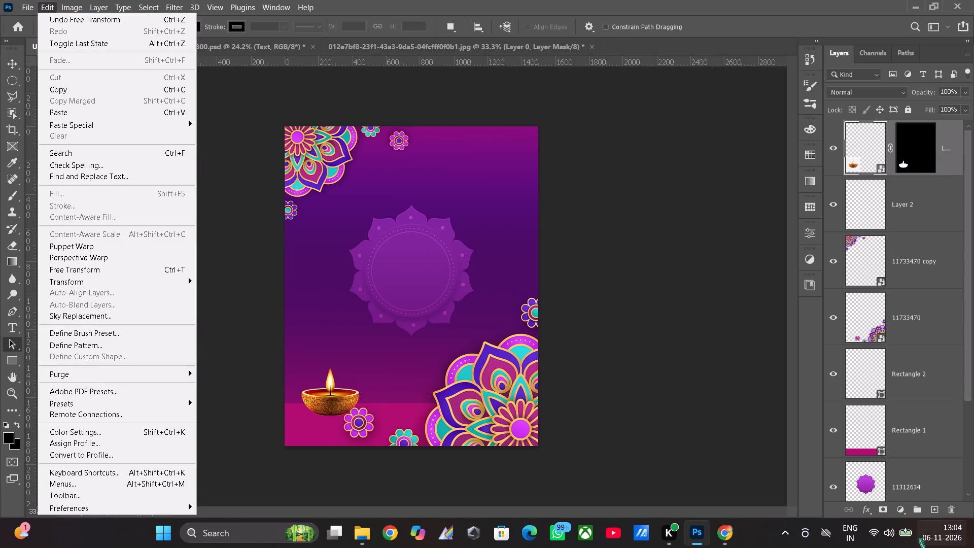
left_click_drag(786, 431, 797, 427)
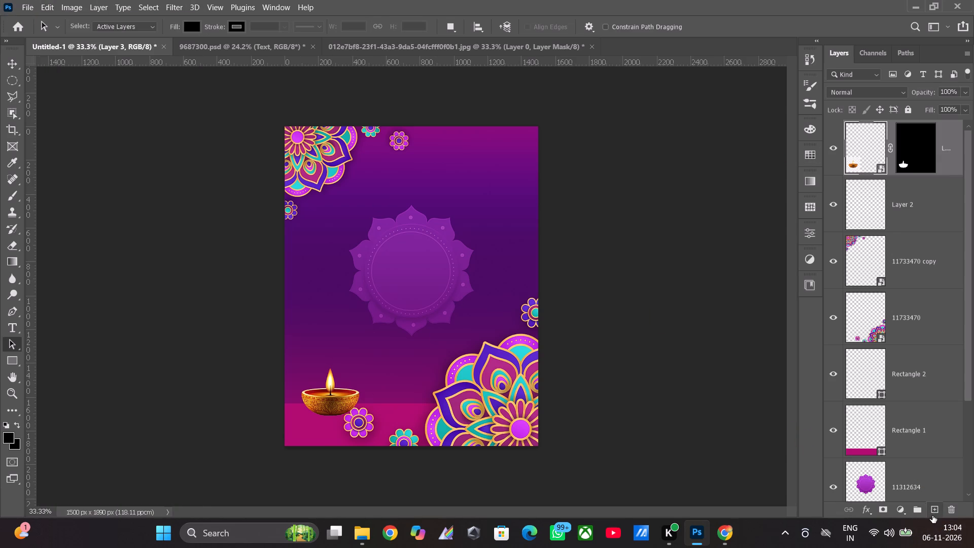
left_click(934, 515)
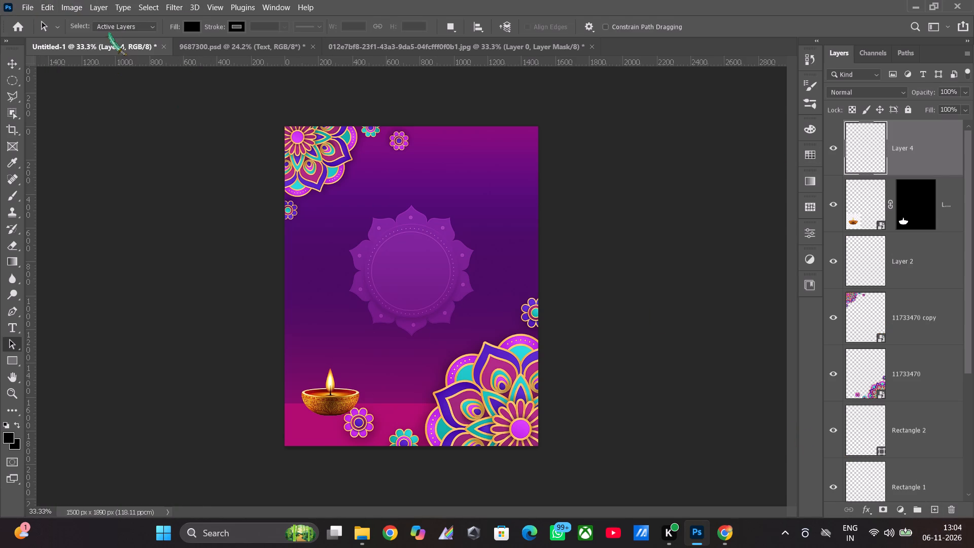
left_click(48, 7)
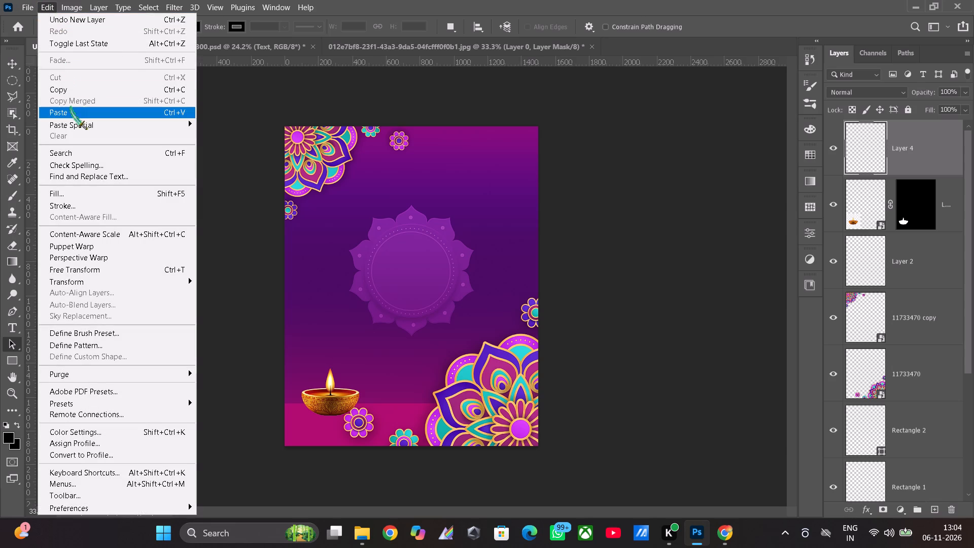
left_click(68, 126)
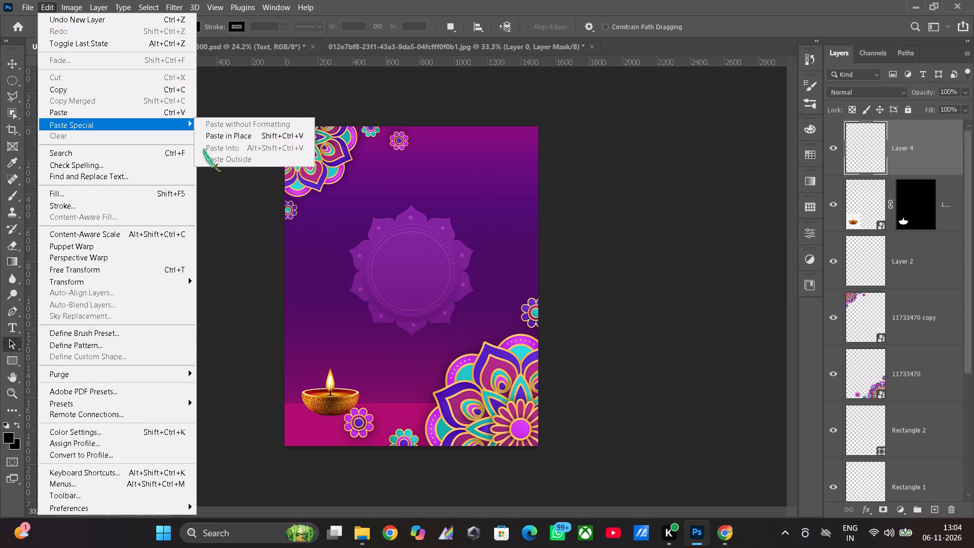
left_click(222, 136)
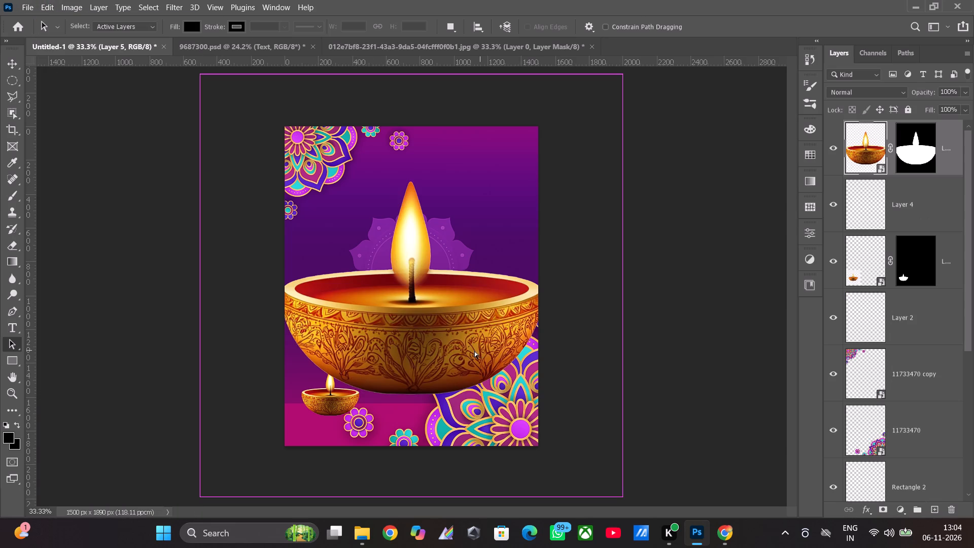
Scale the newly pasted diya proportionally to about 13.5%.
key("ctrl+t")
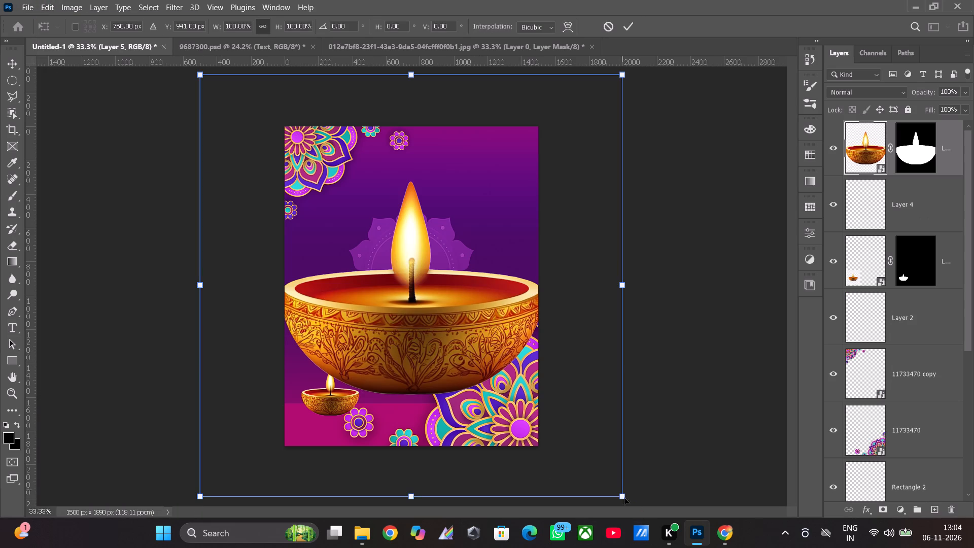
left_click_drag(623, 500, 319, 219)
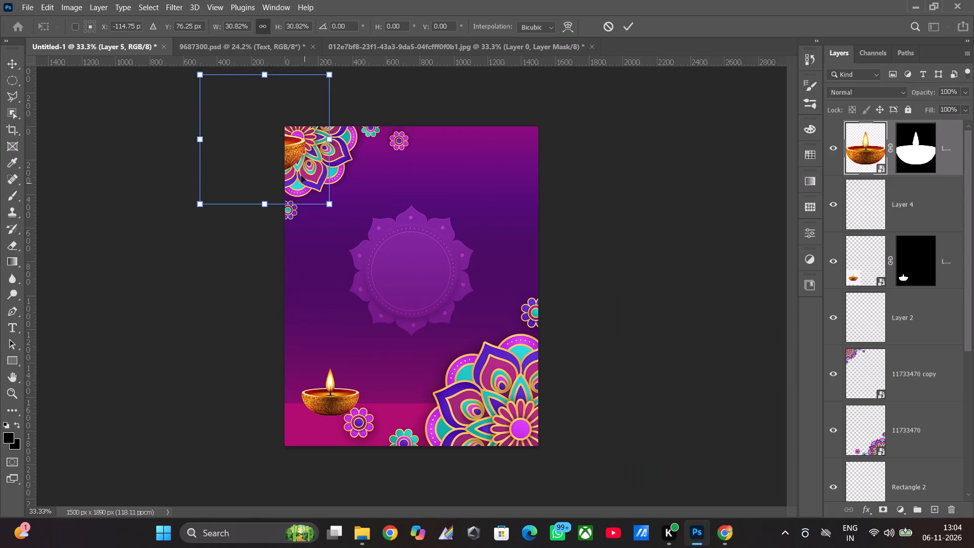
left_click_drag(302, 175, 441, 316)
left_click_drag(474, 343, 398, 272)
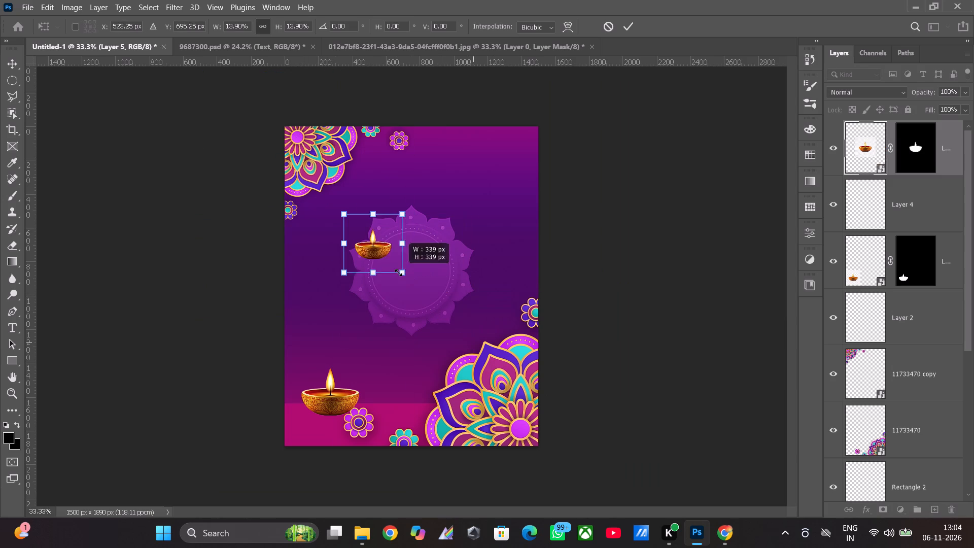
left_click_drag(398, 272, 392, 279)
Move the second diya in front of the first one's lower-right side on the magenta band and enlarge it to about 15%.
left_click_drag(378, 251, 367, 405)
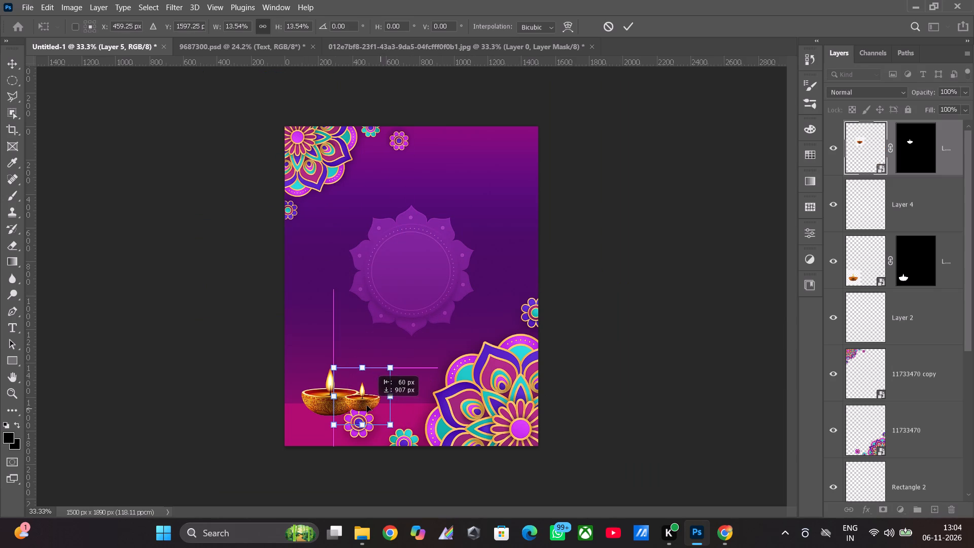
left_click_drag(367, 405, 365, 412)
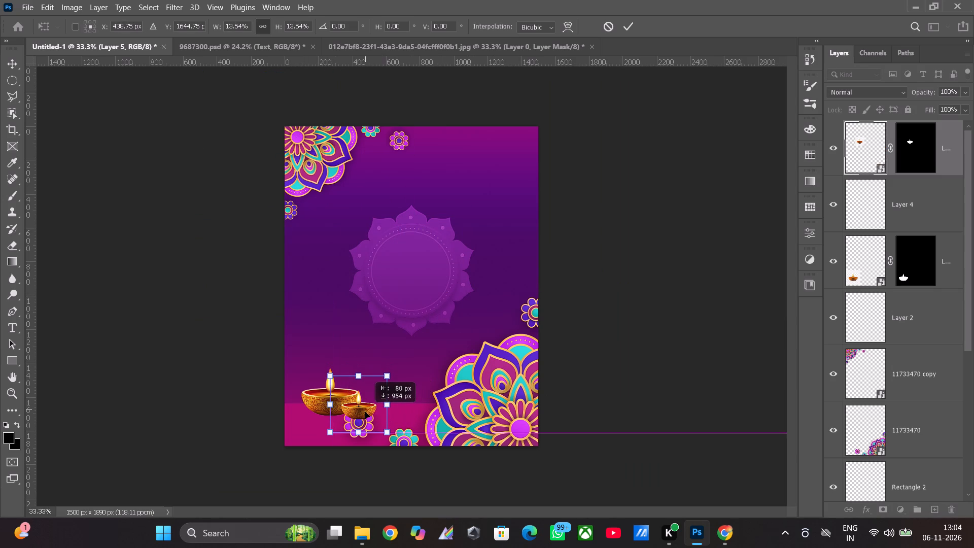
left_click_drag(365, 412, 365, 416)
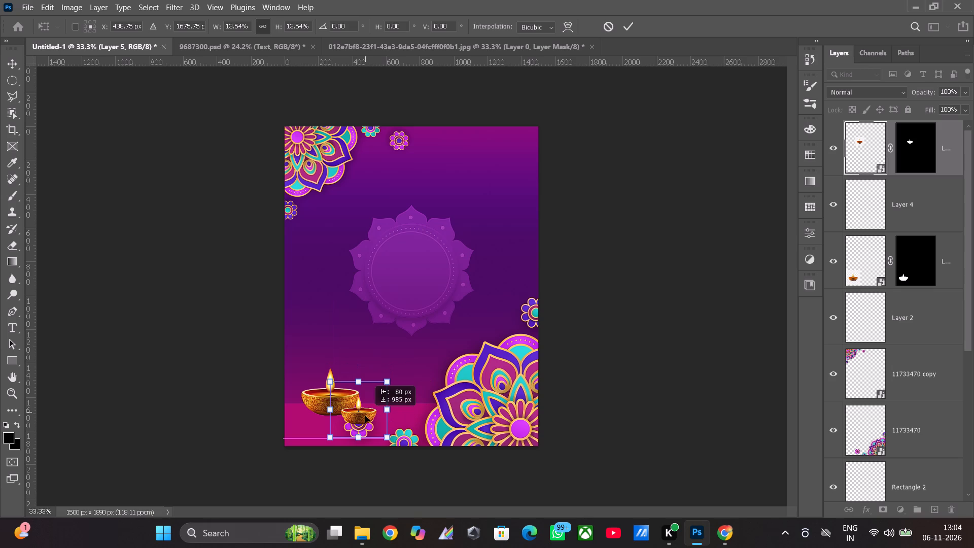
left_click_drag(365, 416, 372, 404)
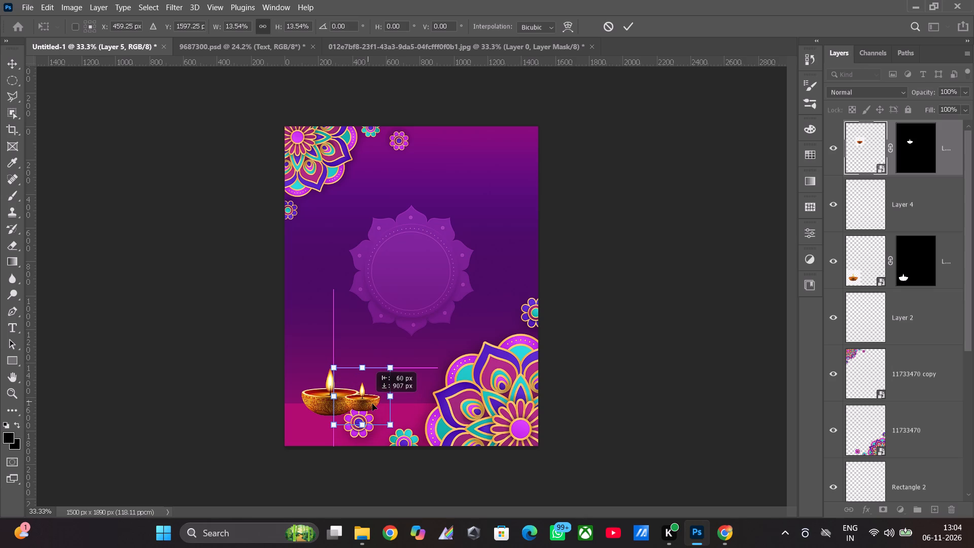
left_click_drag(372, 404, 378, 404)
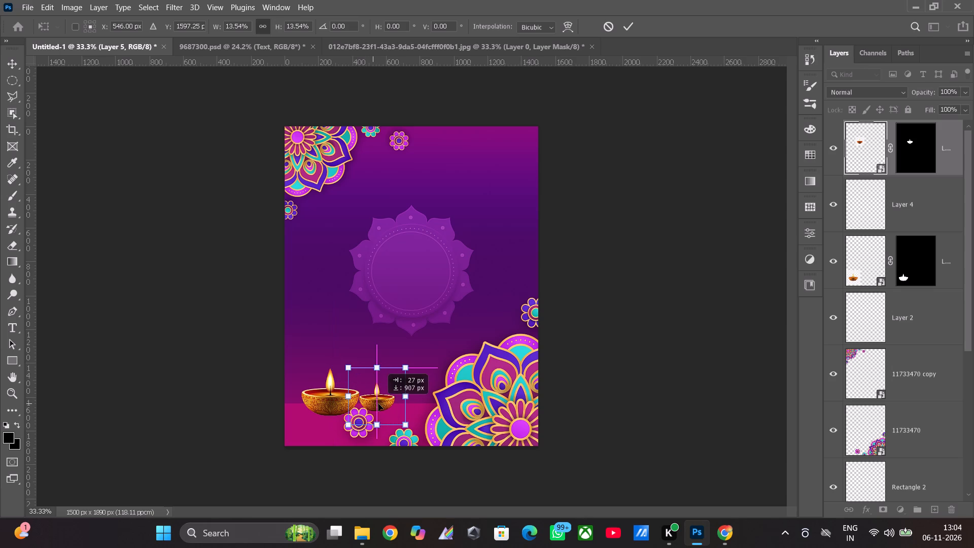
left_click_drag(378, 404, 359, 413)
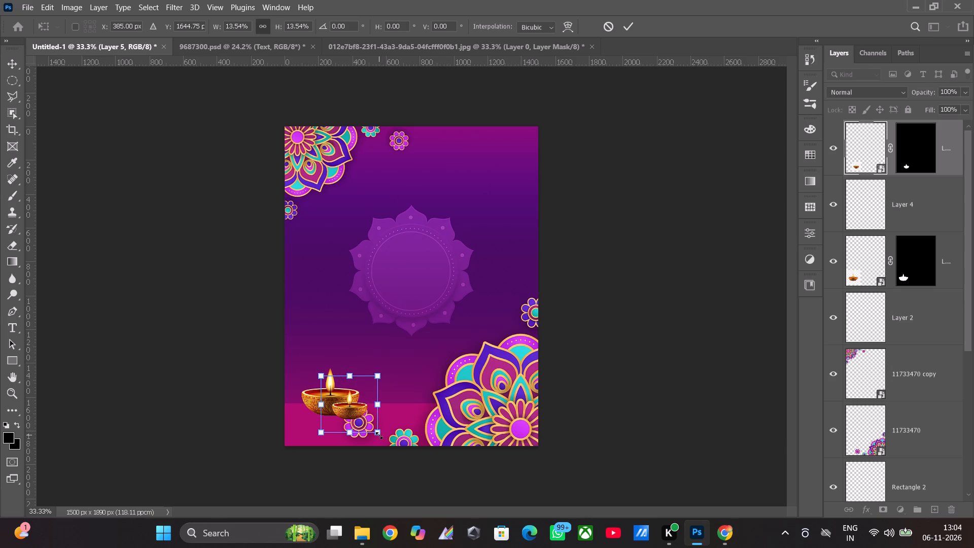
left_click_drag(379, 435, 385, 445)
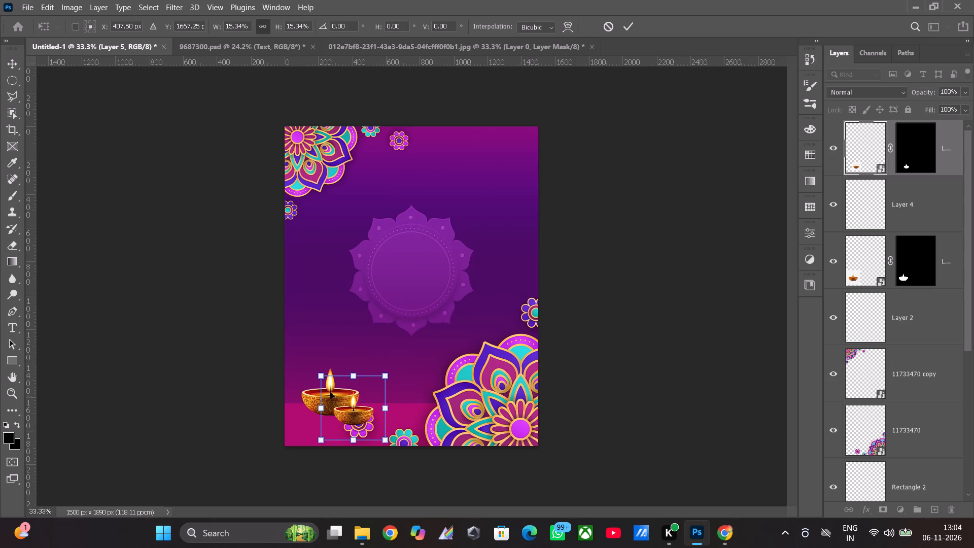
left_click(357, 416)
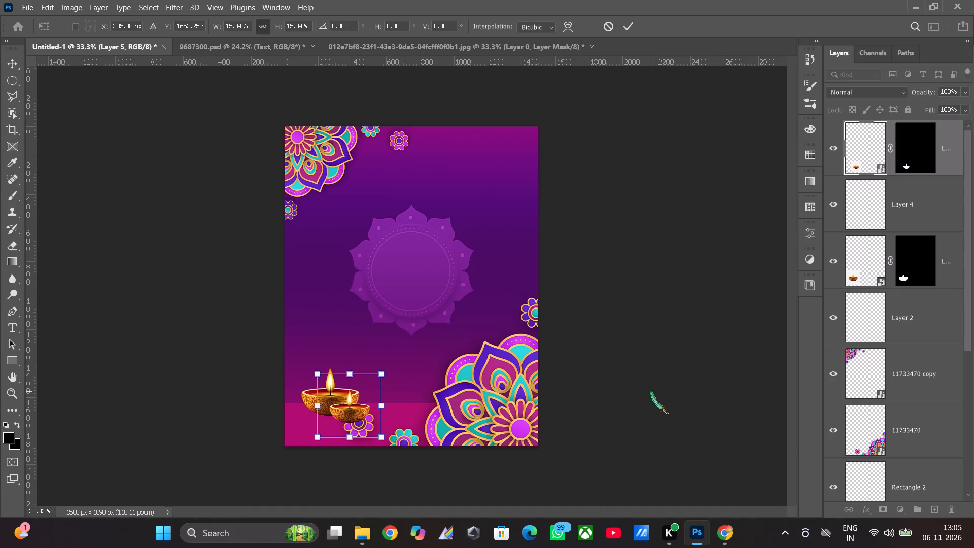
Commit the diya's transform and delete the empty layers Layer 4 and Layer 2.
left_click(933, 210)
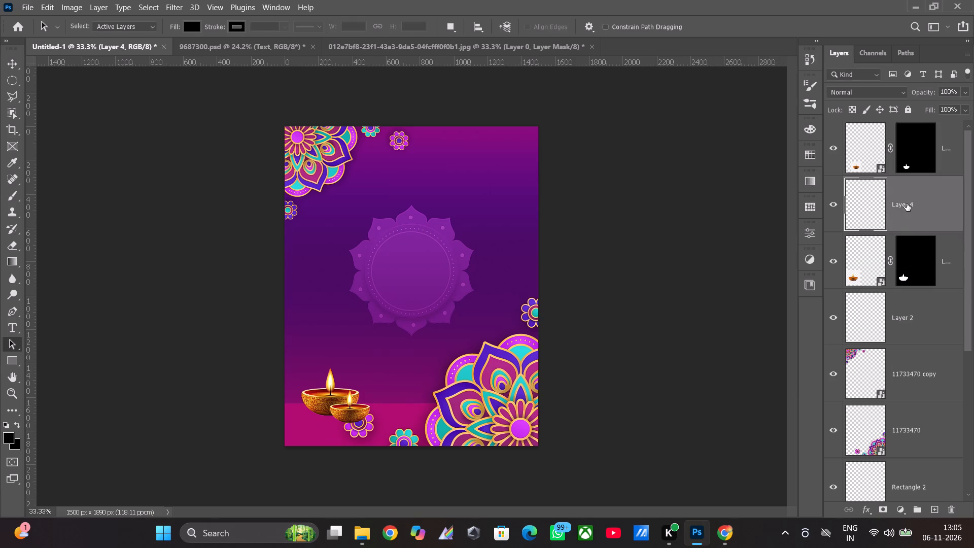
left_click(956, 509)
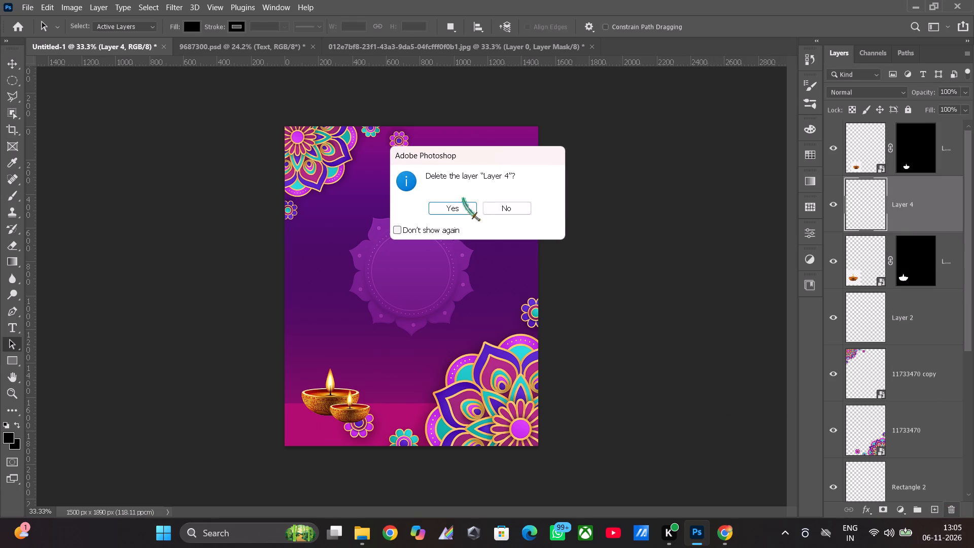
left_click(459, 205)
left_click(905, 271)
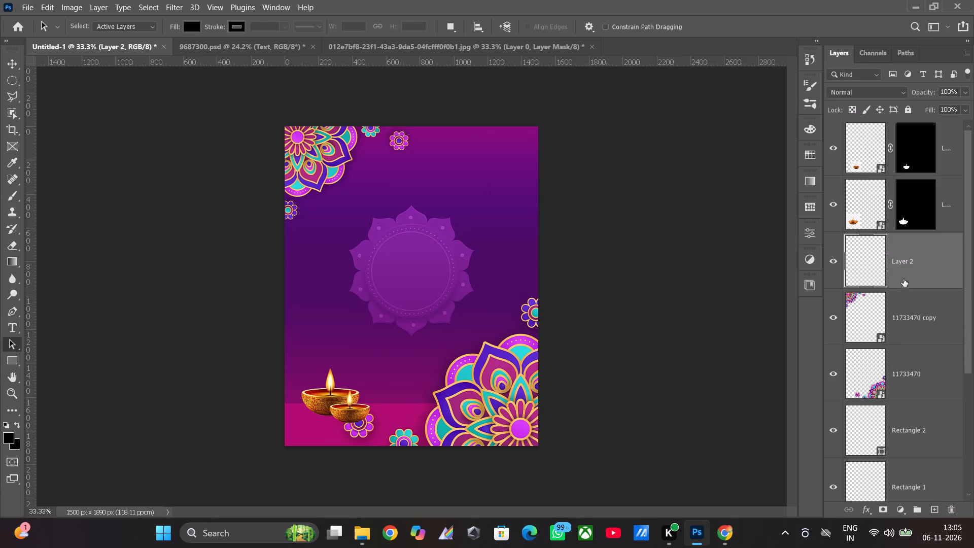
left_click(952, 515)
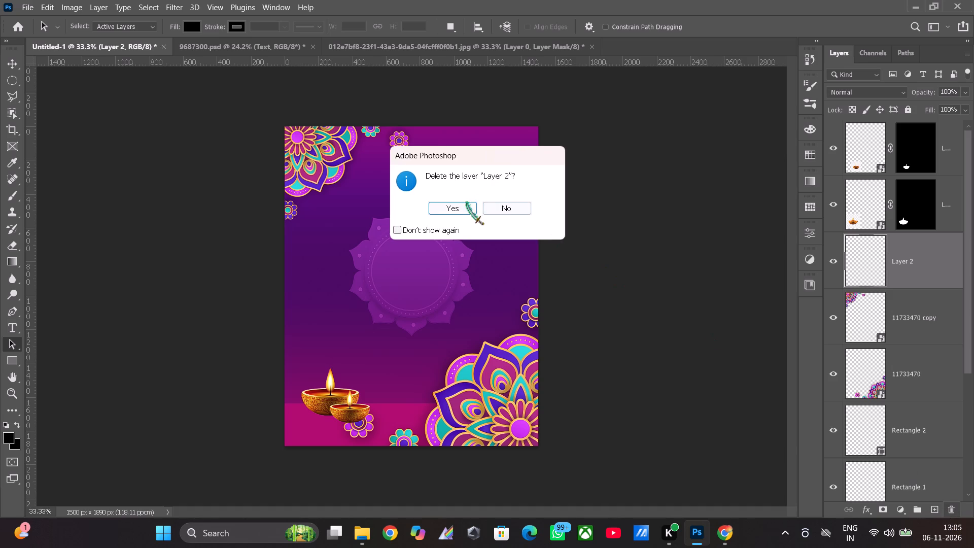
left_click(463, 204)
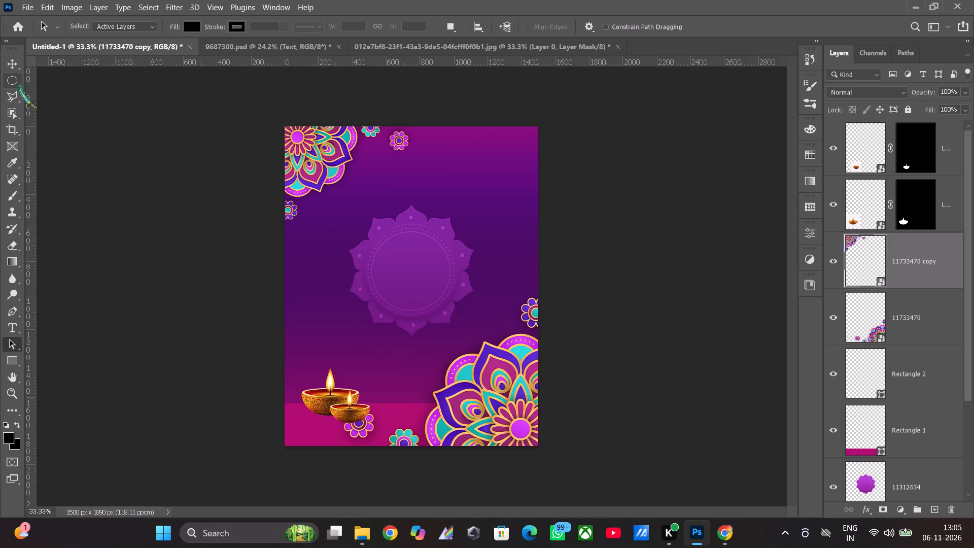
Examine the poster with and without the magenta Rectangle 1 band, and check the reference design in 9687300.psd.
left_click(836, 431)
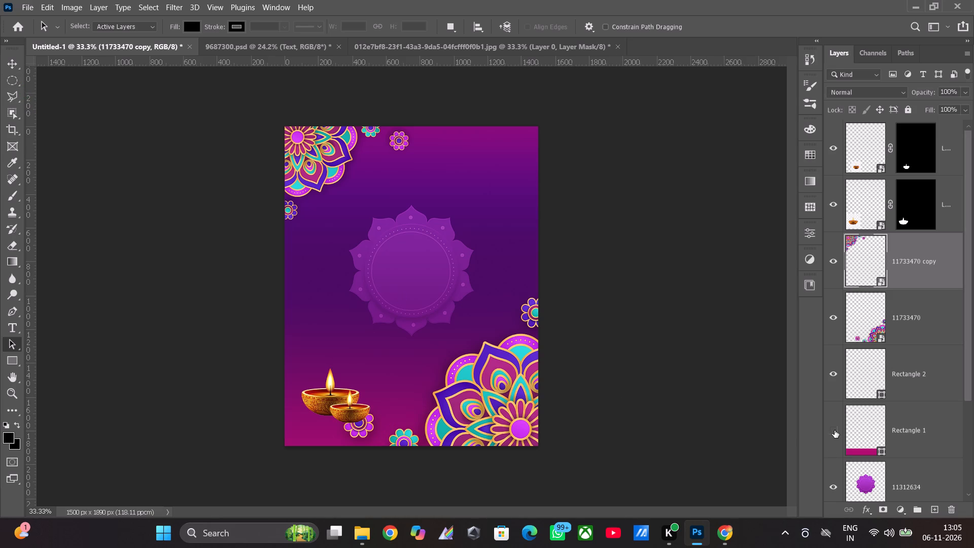
left_click(834, 430)
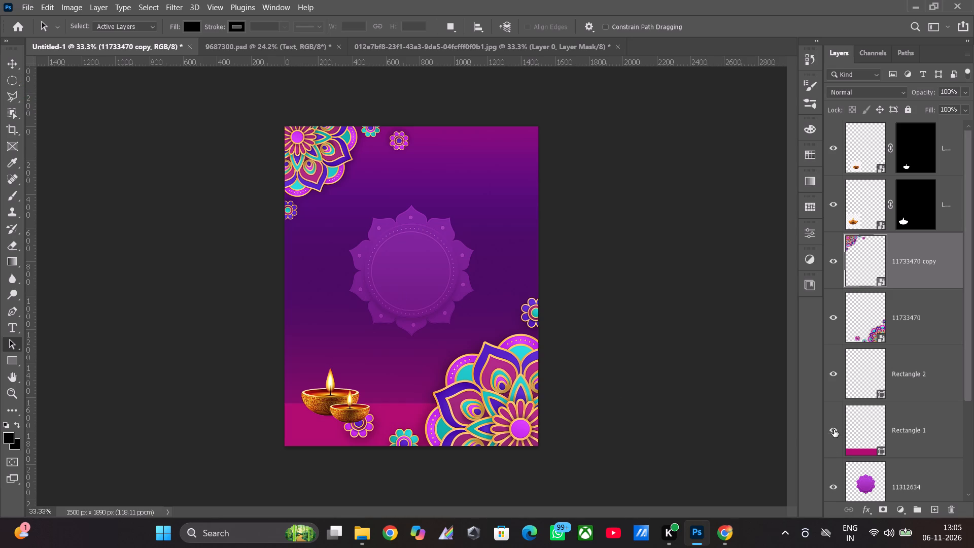
left_click(834, 430)
left_click(834, 430)
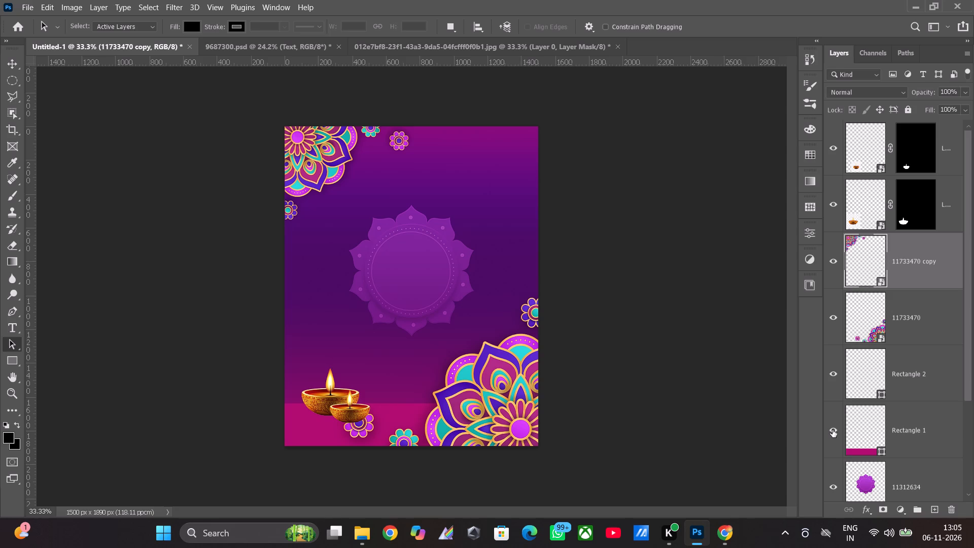
left_click(832, 430)
left_click(832, 430)
left_click(298, 44)
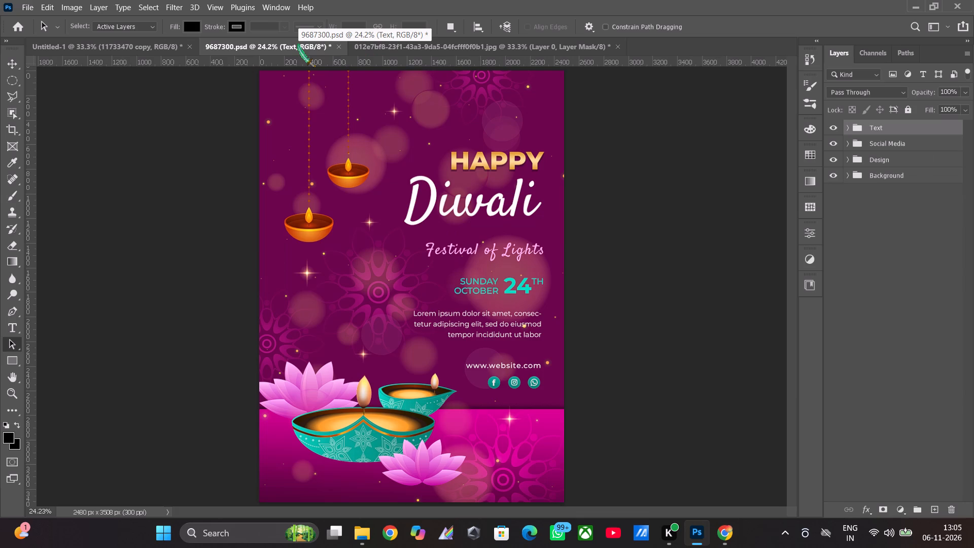
left_click(141, 46)
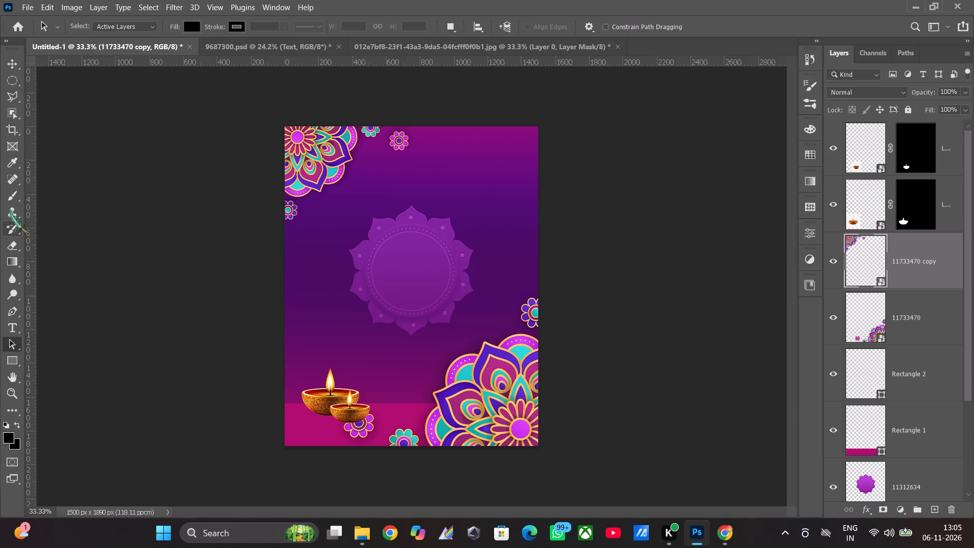
Try to paint with the Brush tool on the 11733470 copy layer, agreeing to rasterize its smart object.
left_click(11, 195)
left_click(361, 348)
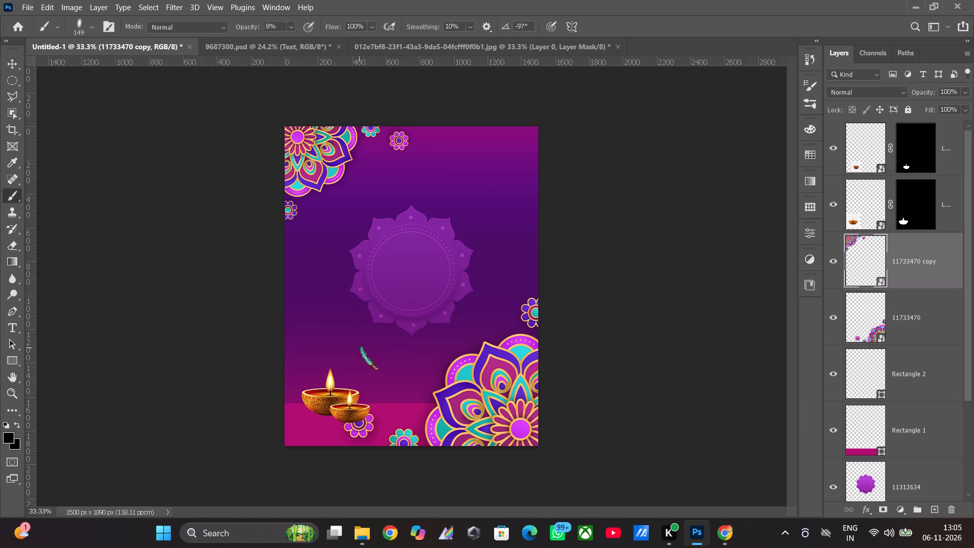
left_click(493, 219)
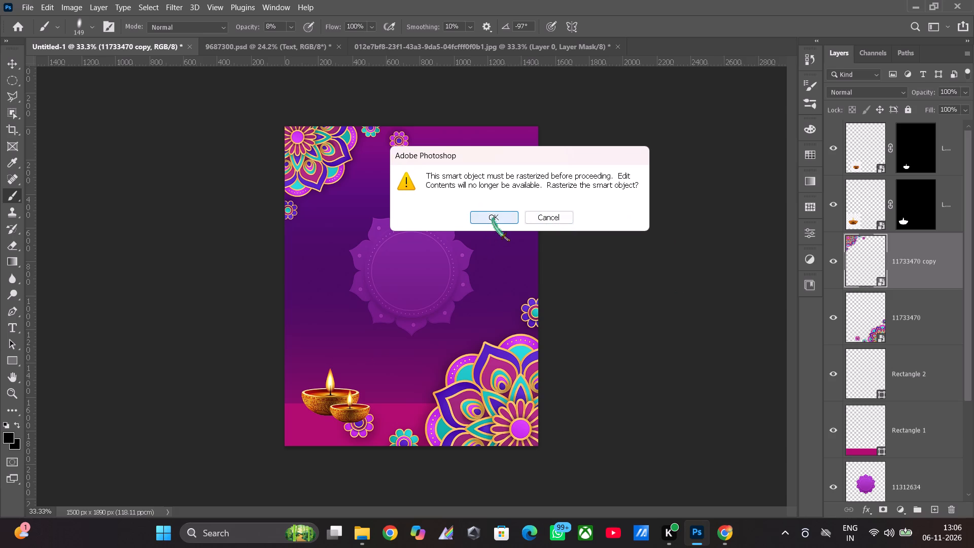
Add a new empty layer above both diya layers at the top of the layer stack.
left_click(863, 141)
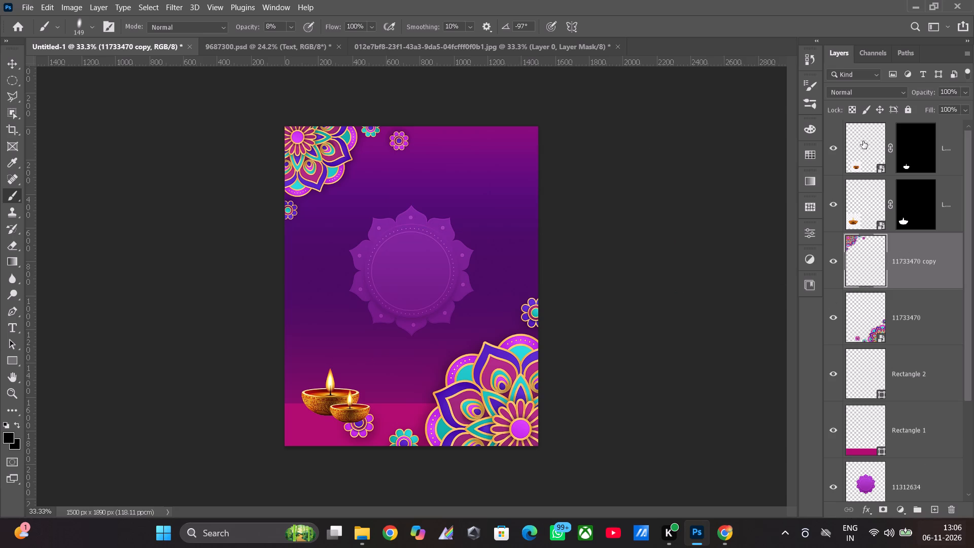
left_click_drag(934, 510, 937, 521)
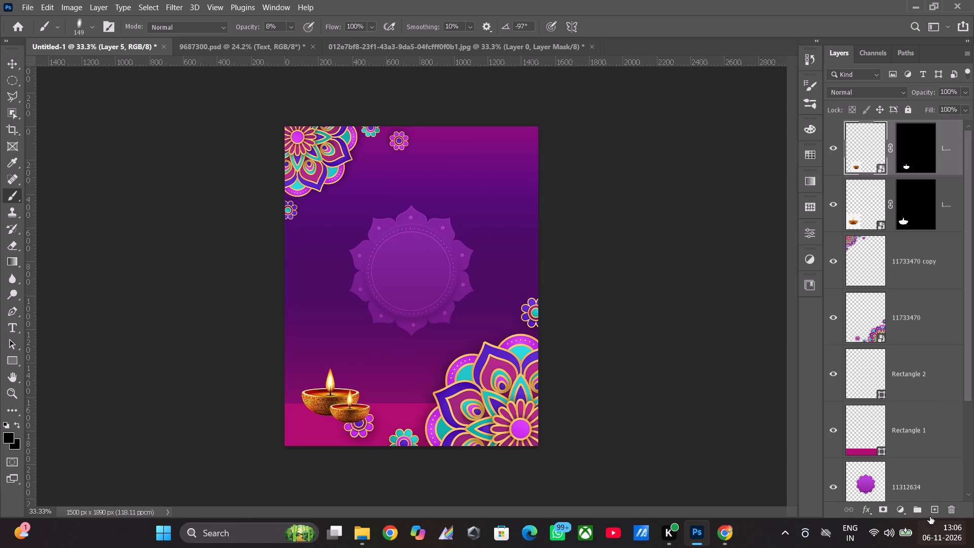
left_click(932, 511)
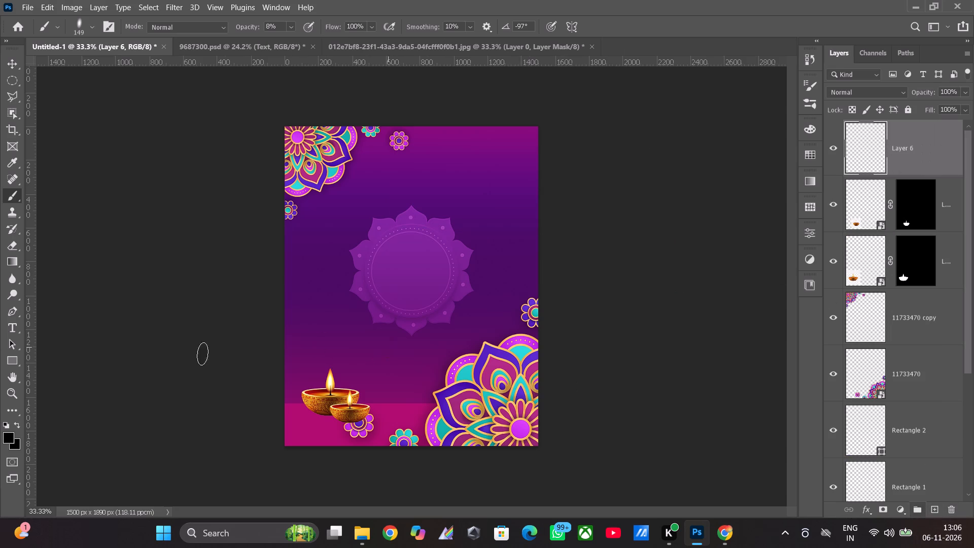
Reshape the brush tip into a flat horizontal ellipse with its angle at 0°.
left_click(87, 23)
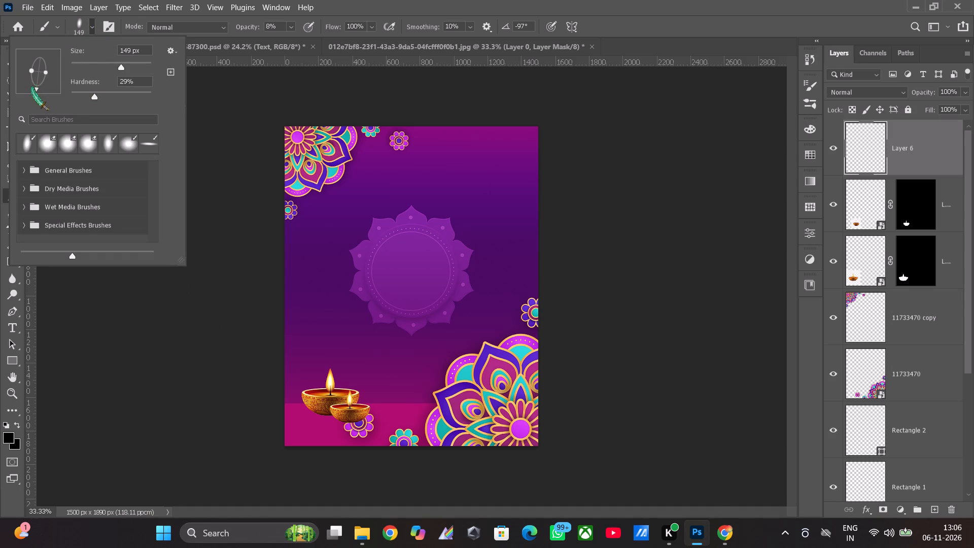
left_click_drag(32, 88, 123, 72)
left_click_drag(40, 64, 40, 64)
left_click_drag(40, 64, 38, 69)
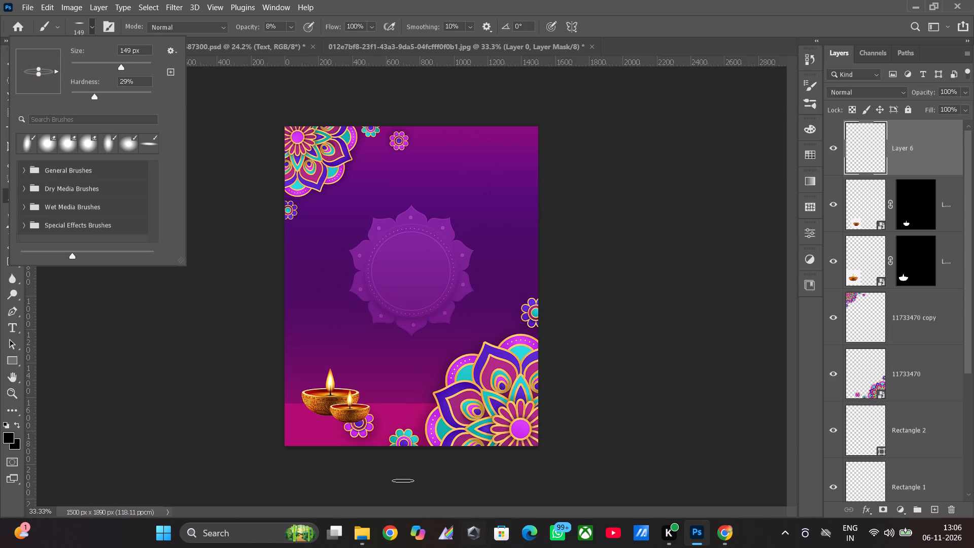
Enlarge the flattened brush to 200 px, gauging its width against the base of the larger diya.
key("bracketright")
key("bracketright")
key("bracketright")
key("bracketright")
key("bracketright")
key("bracketright")
type("]]")
left_click(207, 214)
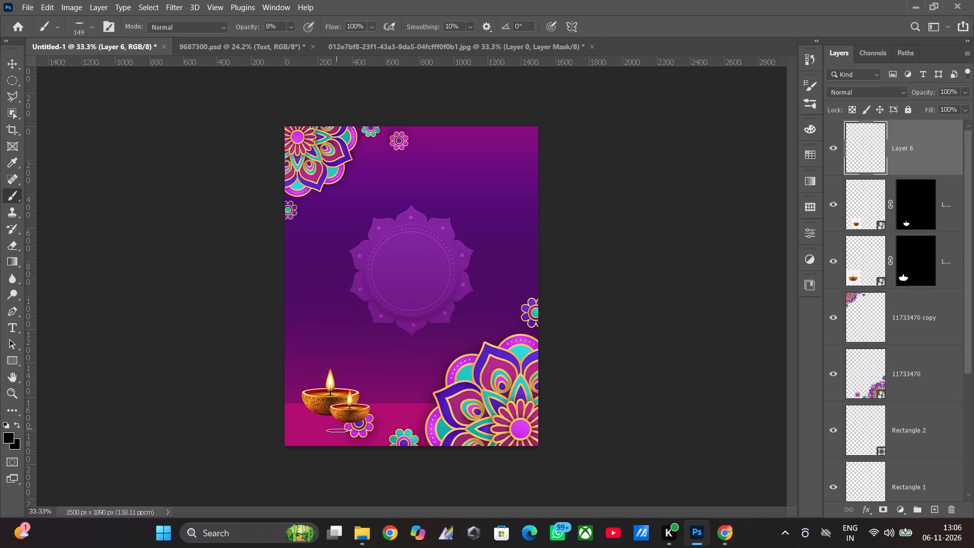
type("]]")
key("bracketright")
key("bracketright")
key("bracketright")
type("[[")
Move the empty Layer 6 below both diya layers, directly above the 11733470 copy layer.
left_click_drag(856, 144, 866, 175)
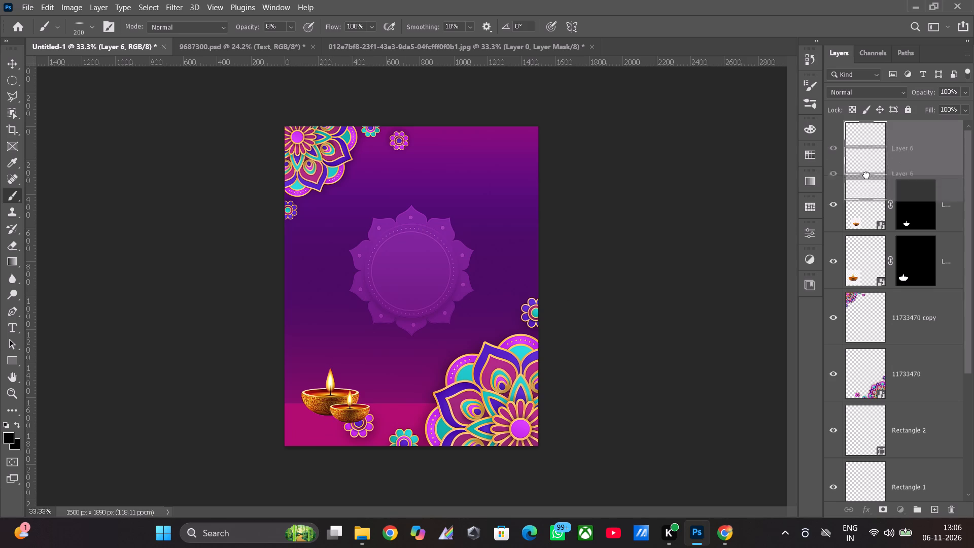
left_click_drag(866, 175, 857, 268)
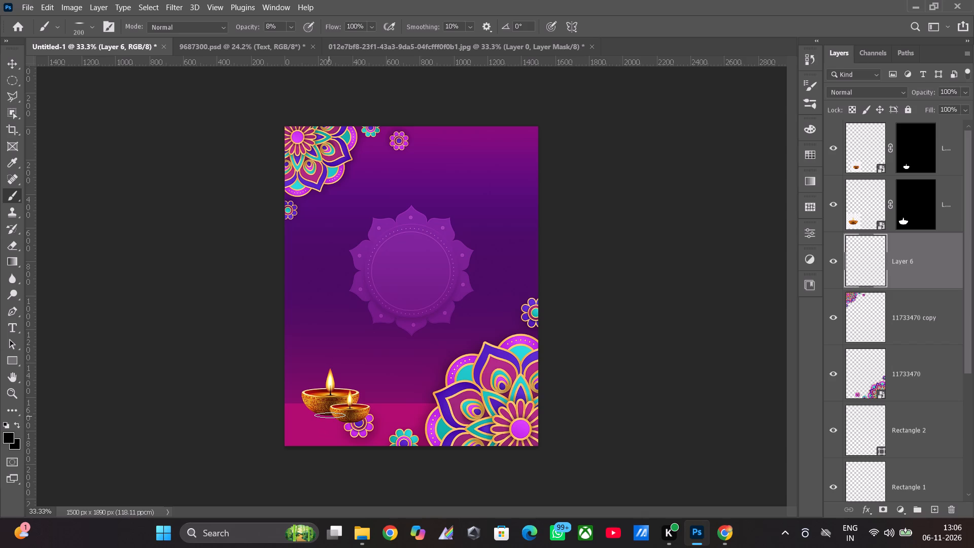
Paint a soft black shadow under the larger diya on Layer 6 with the brush at 49% opacity and 250 px.
left_click(290, 25)
left_click(318, 39)
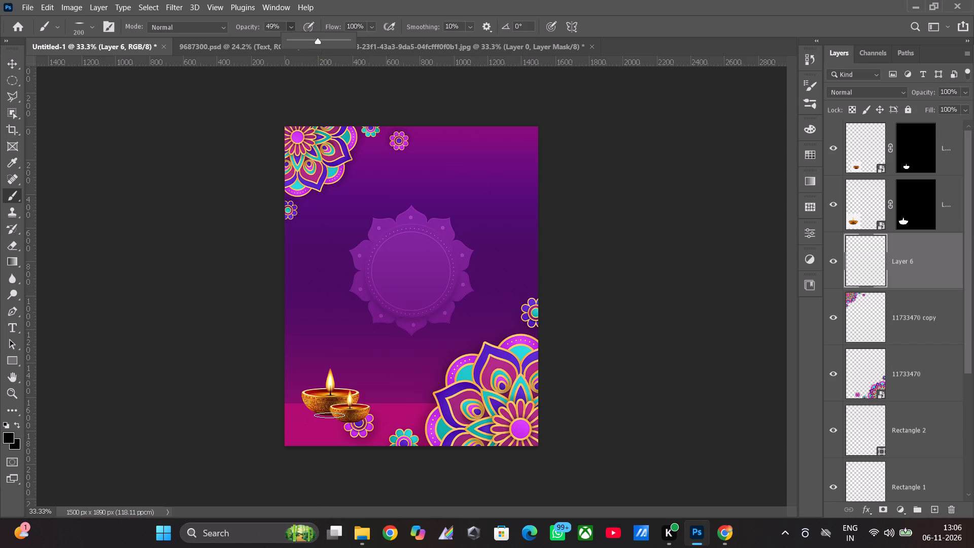
left_click(329, 416)
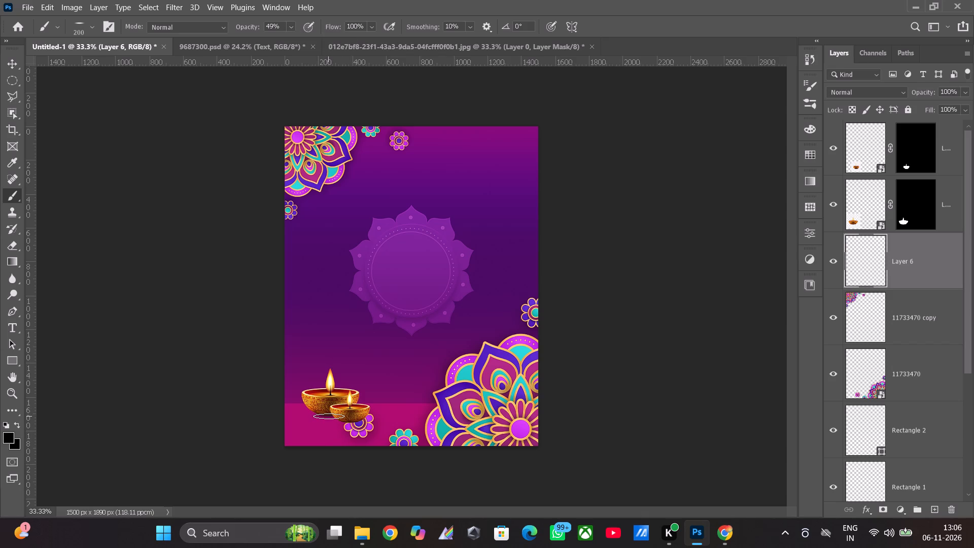
key("bracketright")
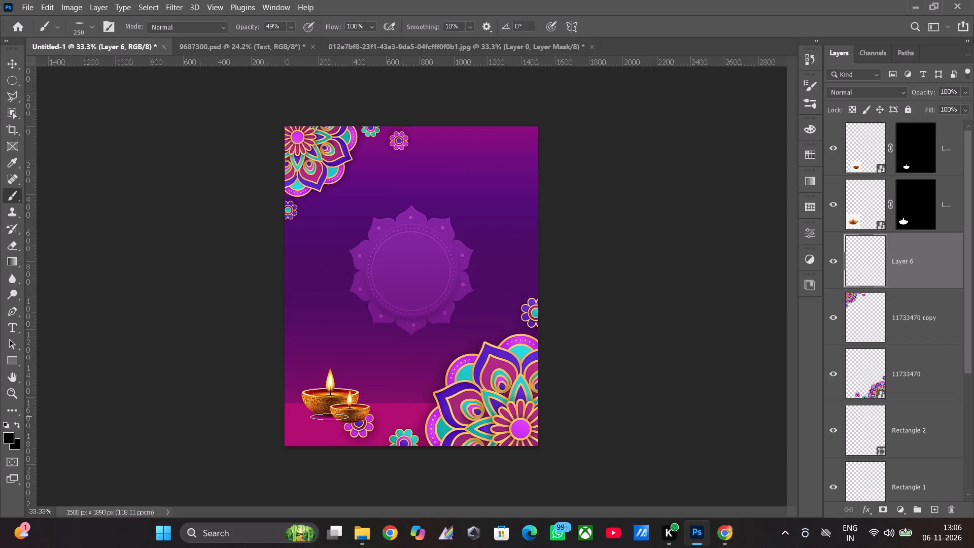
left_click(329, 417)
Paint a matching black shadow under the smaller diya with the brush reduced to 175 px.
type("[[[")
key("bracketright")
key("bracketright")
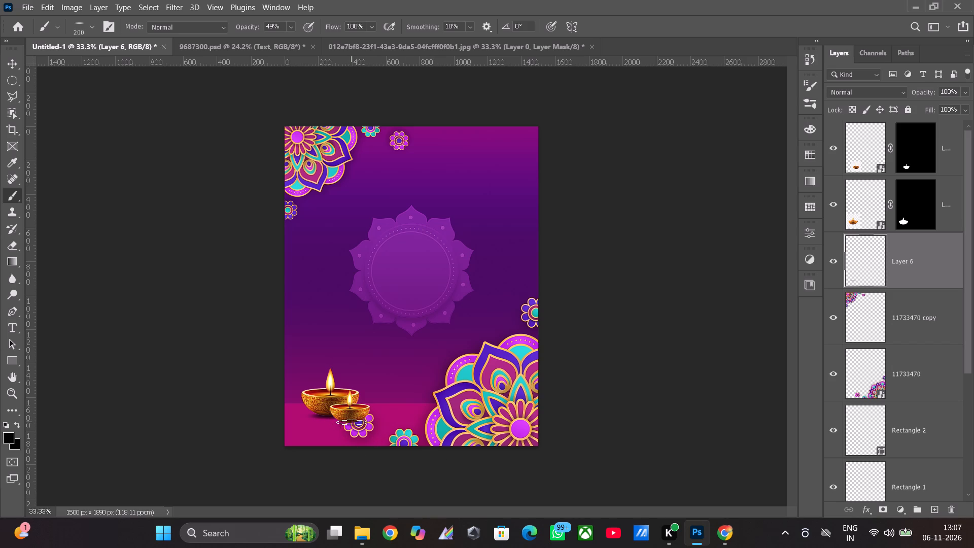
key("bracketleft")
left_click(351, 422)
left_click(352, 422)
Switch to the Eraser tool and set its opacity to 21%.
left_click(12, 243)
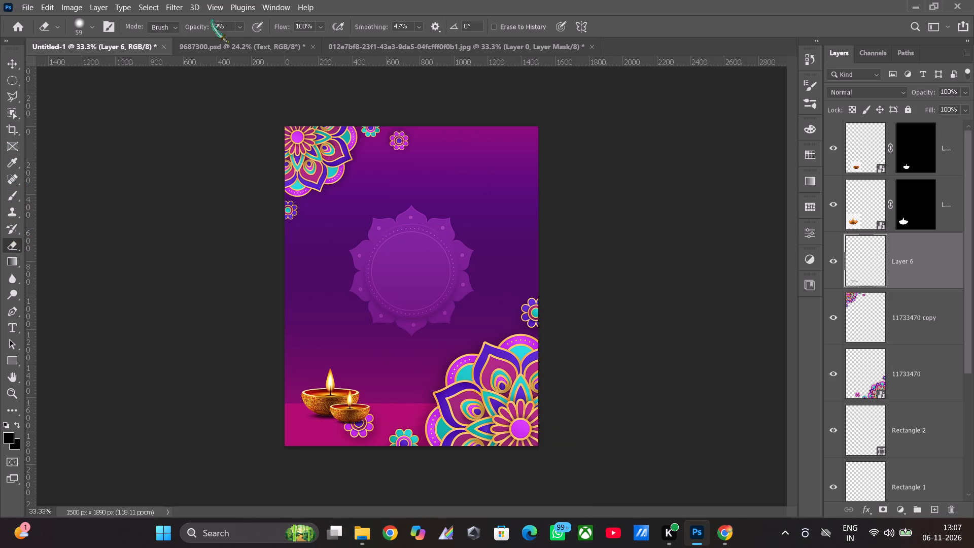
left_click(243, 23)
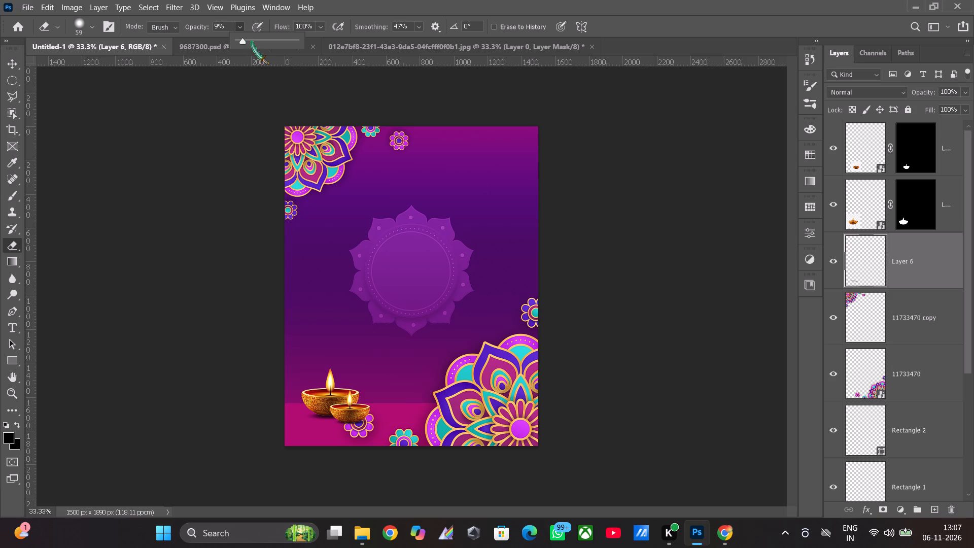
left_click(252, 42)
left_click(87, 27)
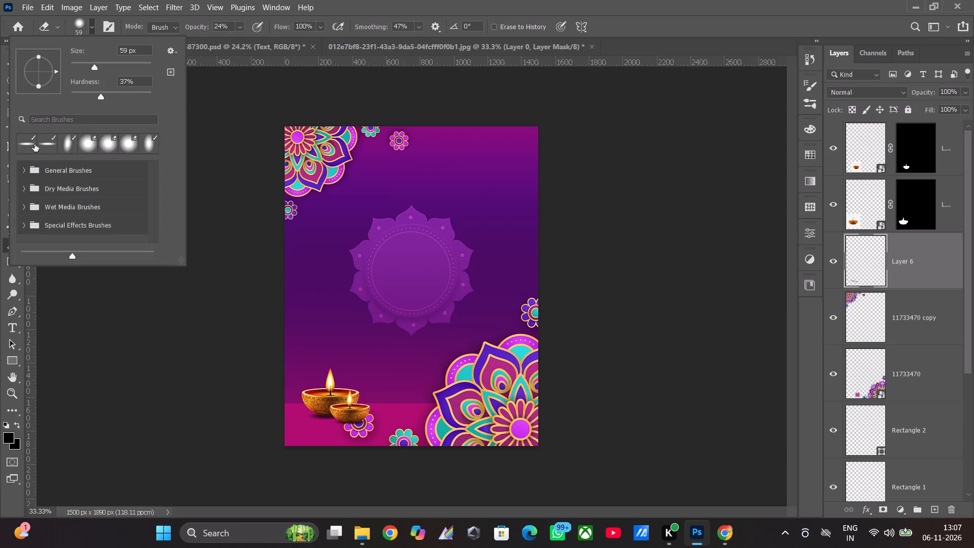
left_click(241, 26)
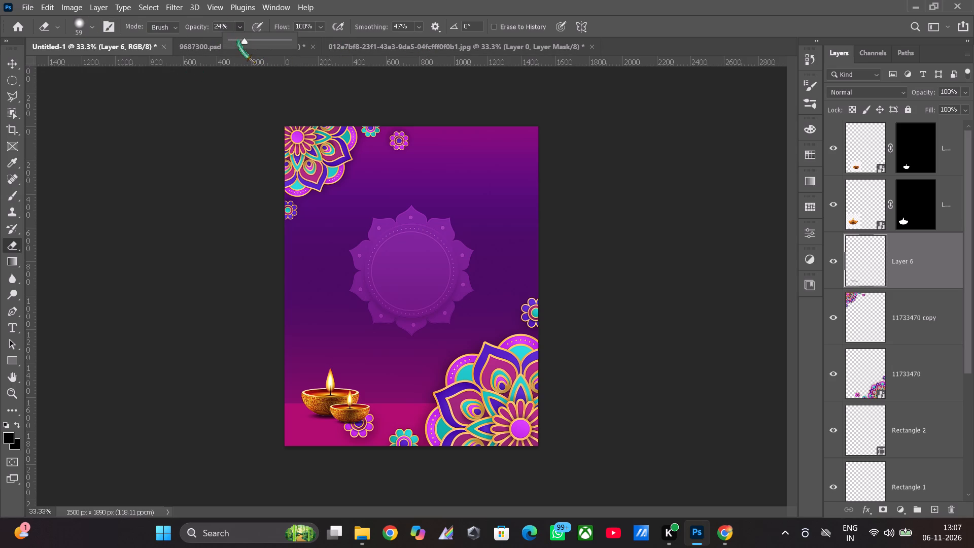
left_click(238, 41)
left_click(243, 39)
left_click_drag(244, 39, 242, 39)
left_click_drag(242, 39, 243, 46)
left_click_drag(243, 46, 242, 55)
Enlarge the eraser to 200 px so that it covers the small flower beside the smaller diya.
key("bracketright")
type("]]")
key("bracketright")
key("bracketright")
key("bracketright")
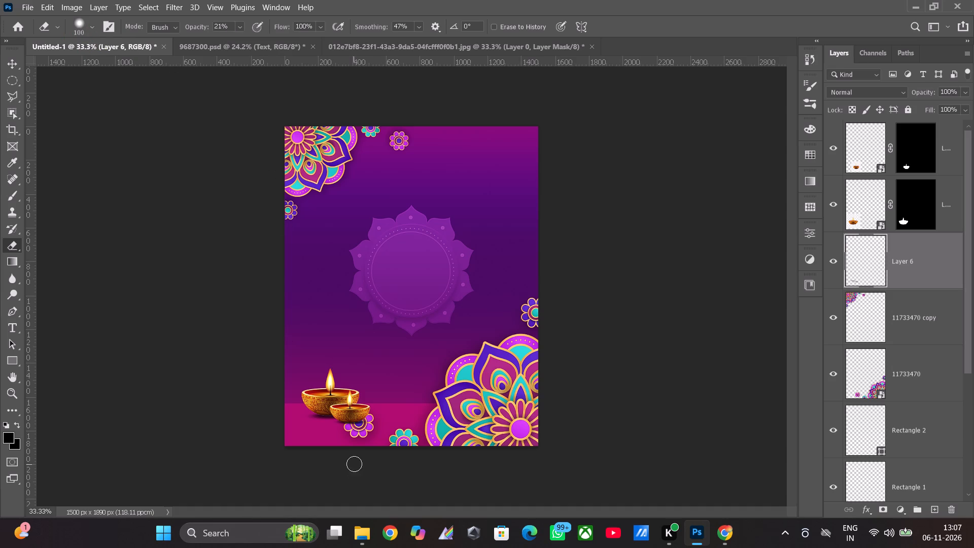
key("bracketright")
key("bracketright")
key("bracketright")
key("bracketright")
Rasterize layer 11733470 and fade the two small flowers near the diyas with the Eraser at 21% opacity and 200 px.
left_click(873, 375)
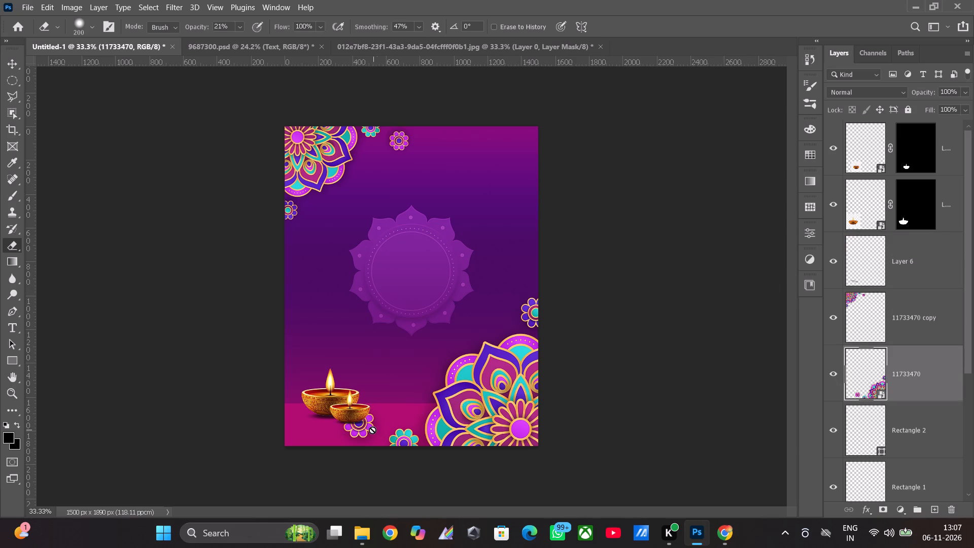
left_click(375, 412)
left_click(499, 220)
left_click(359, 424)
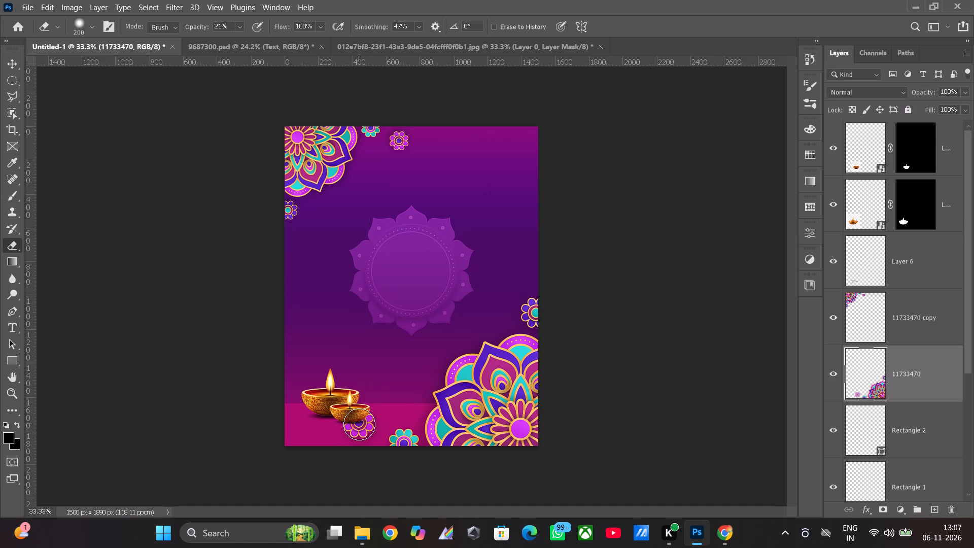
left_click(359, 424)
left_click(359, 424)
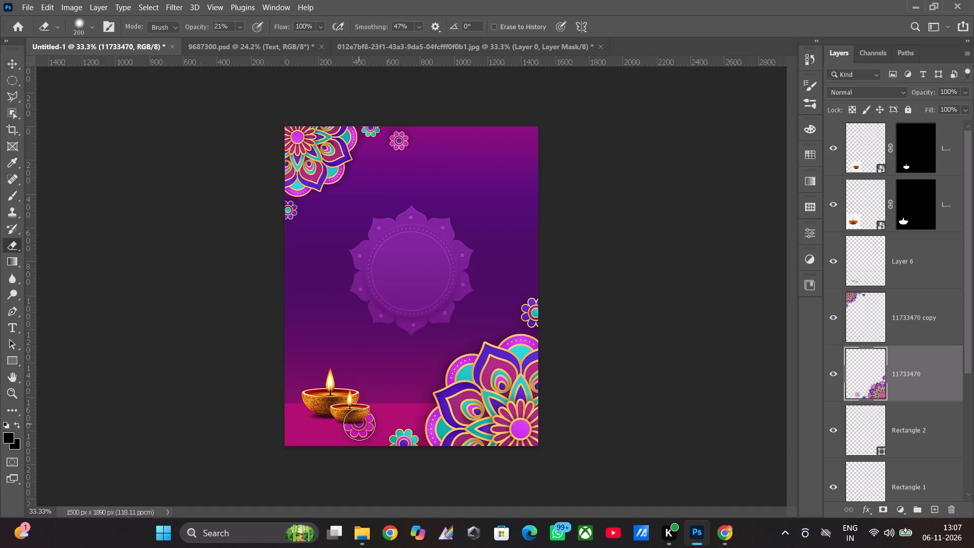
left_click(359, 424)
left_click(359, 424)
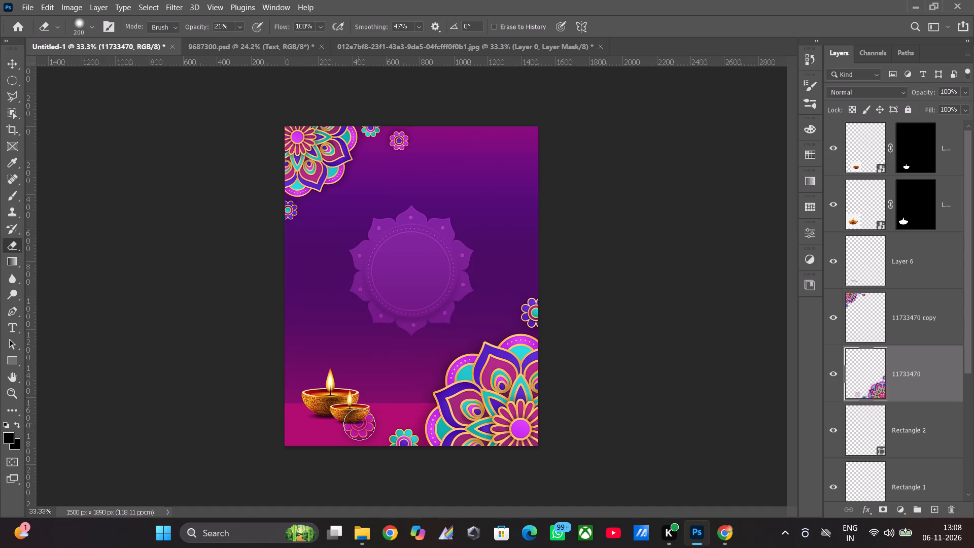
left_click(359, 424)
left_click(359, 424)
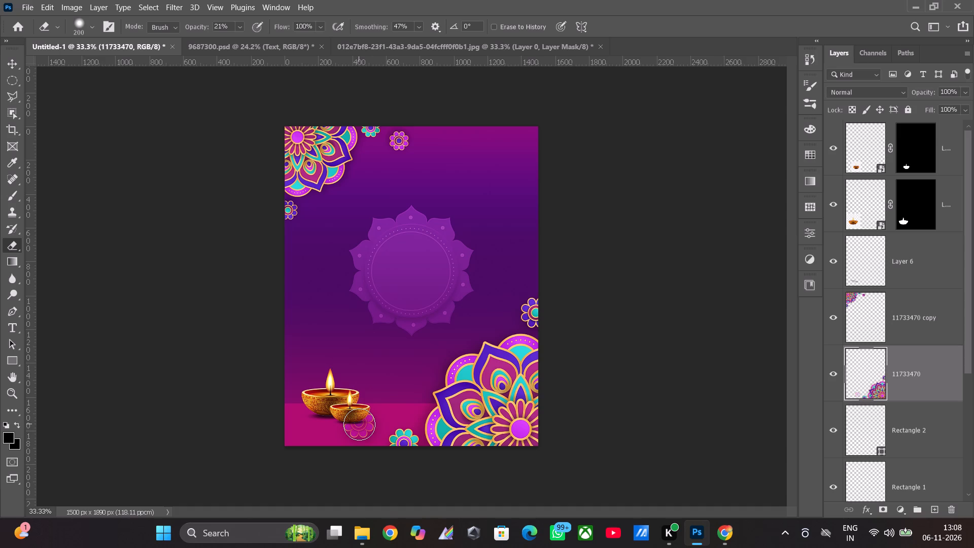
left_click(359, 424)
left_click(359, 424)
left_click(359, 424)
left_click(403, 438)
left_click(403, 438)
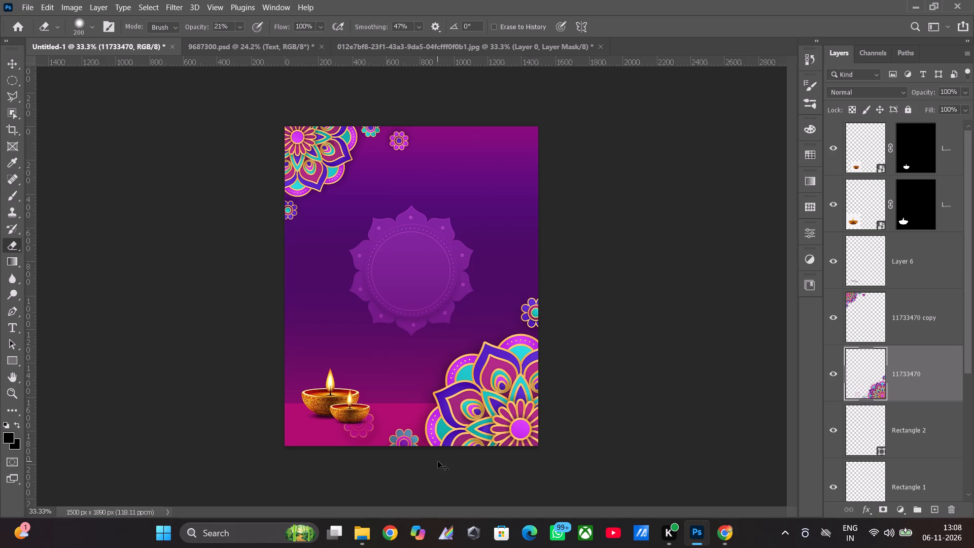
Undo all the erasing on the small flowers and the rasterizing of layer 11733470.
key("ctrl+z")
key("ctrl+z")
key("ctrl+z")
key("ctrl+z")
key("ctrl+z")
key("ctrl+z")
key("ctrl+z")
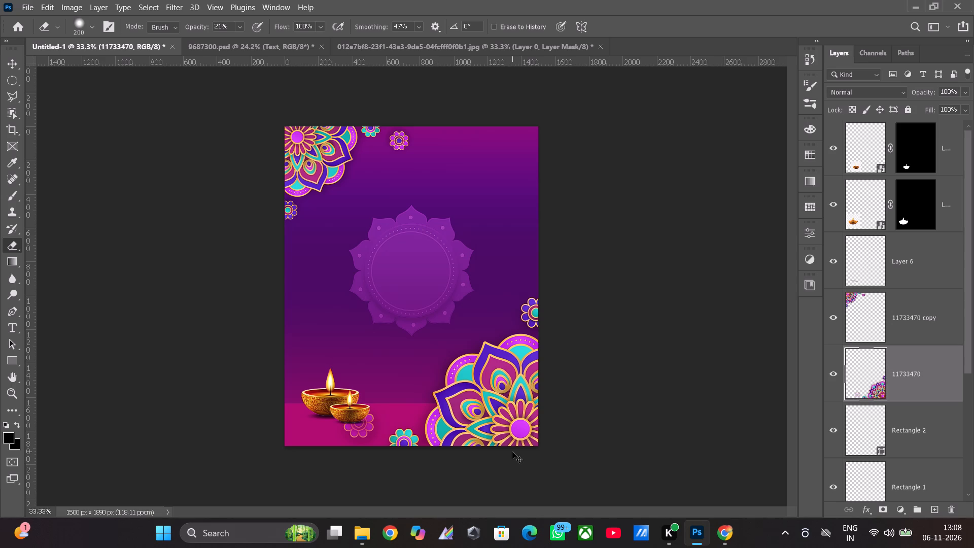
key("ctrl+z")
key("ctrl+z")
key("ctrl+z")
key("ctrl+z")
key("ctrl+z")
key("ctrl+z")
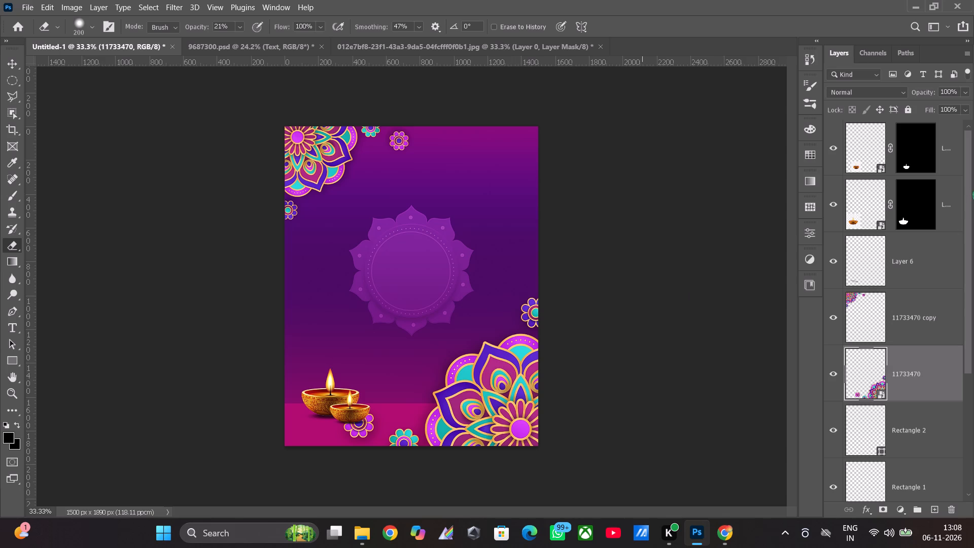
Scale the central mandala on layer 11312634 up to about 48% and centre it again on the poster.
scroll(886, 348, "down", 2)
left_click(878, 426)
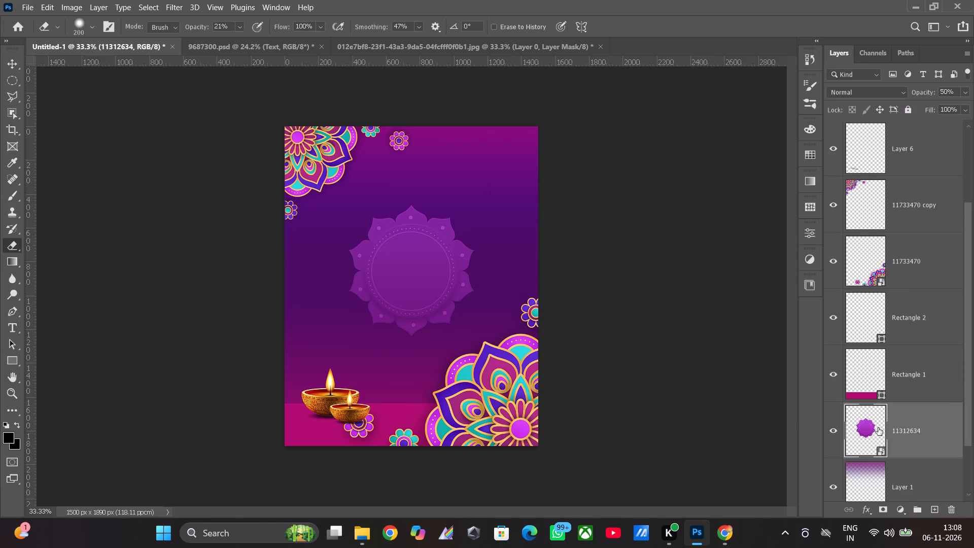
key("ctrl+t")
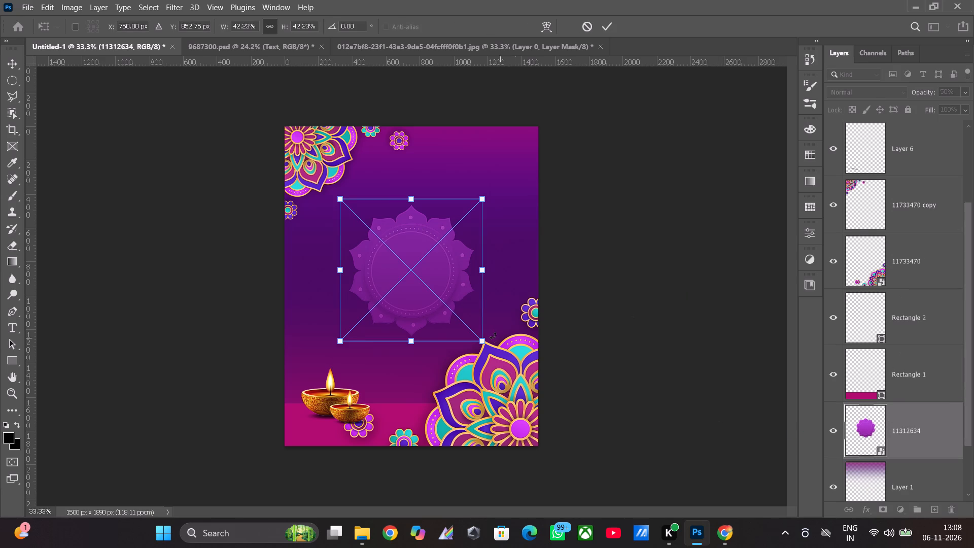
left_click_drag(484, 339, 503, 360)
left_click_drag(459, 296, 459, 295)
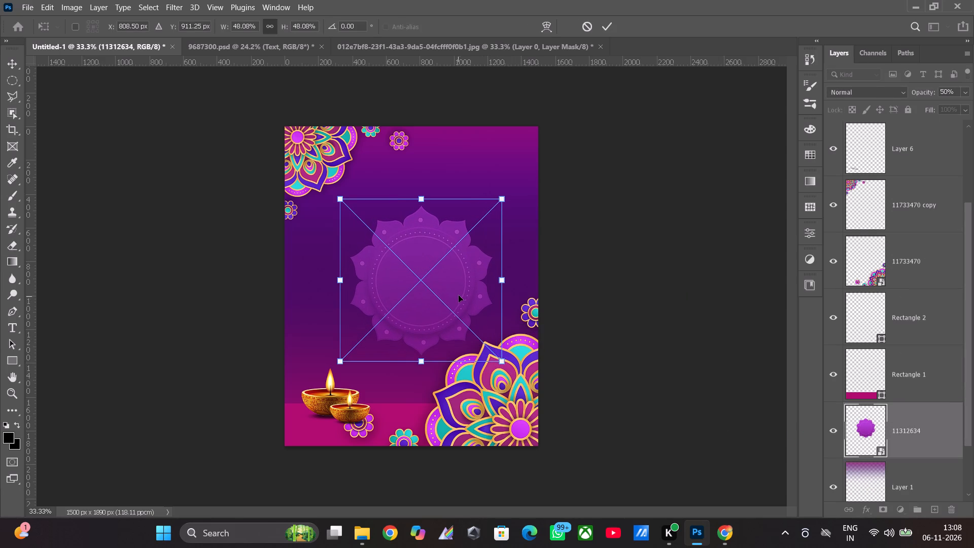
left_click_drag(459, 295, 446, 286)
left_click(776, 191)
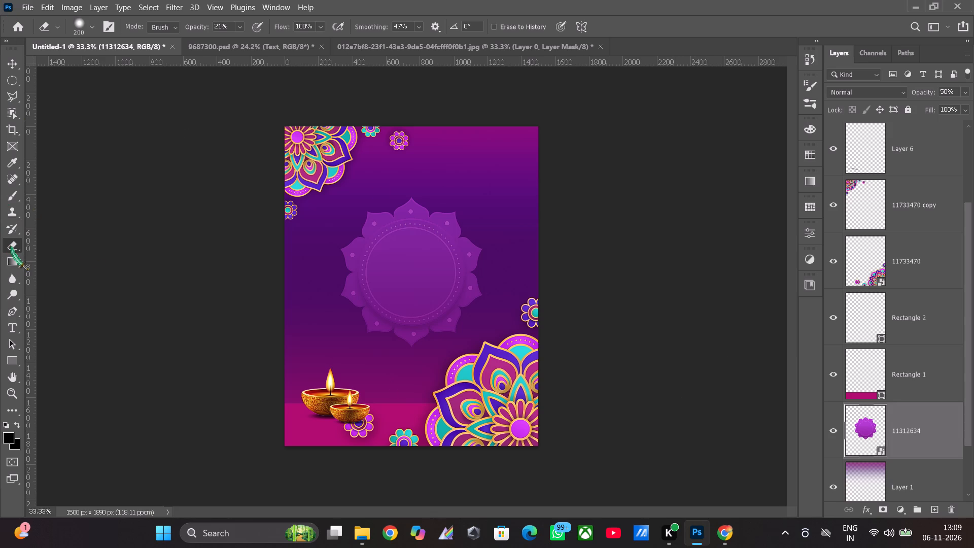
Rasterize the magenta band layer Rectangle 1 so that it can be erased.
scroll(840, 374, "down", 9)
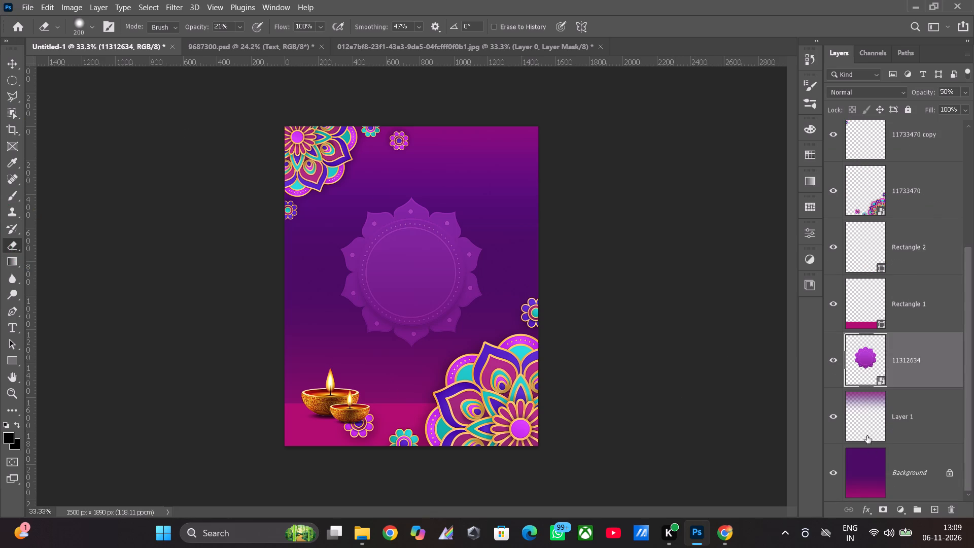
left_click(872, 300)
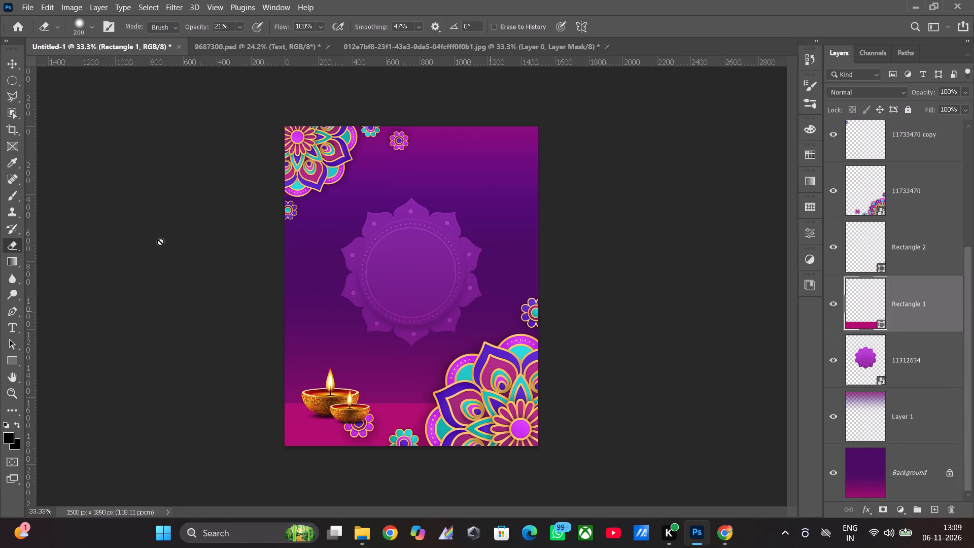
left_click(462, 271)
left_click(456, 207)
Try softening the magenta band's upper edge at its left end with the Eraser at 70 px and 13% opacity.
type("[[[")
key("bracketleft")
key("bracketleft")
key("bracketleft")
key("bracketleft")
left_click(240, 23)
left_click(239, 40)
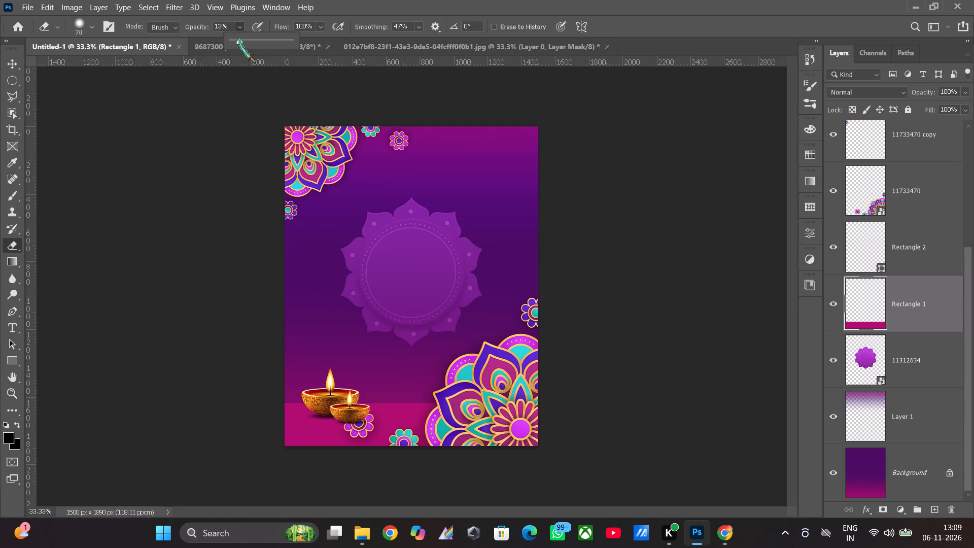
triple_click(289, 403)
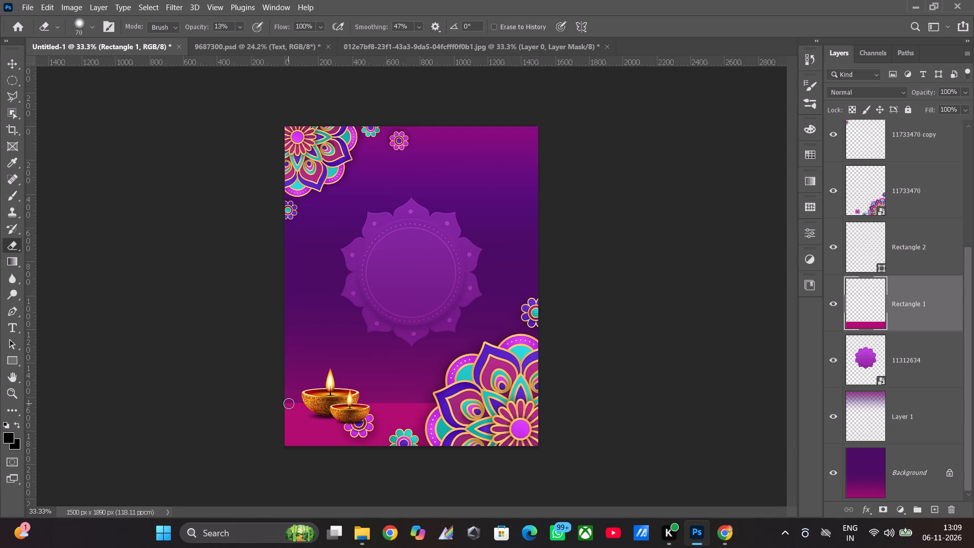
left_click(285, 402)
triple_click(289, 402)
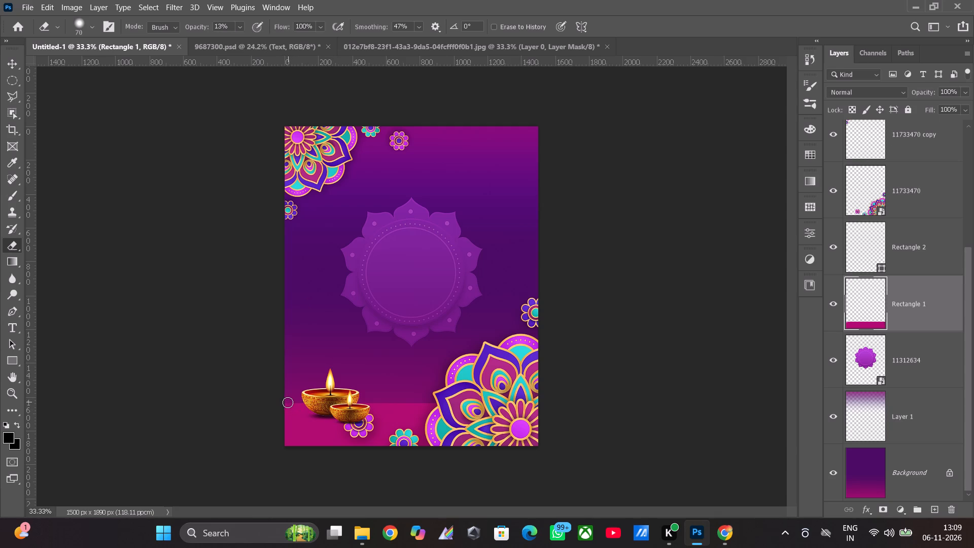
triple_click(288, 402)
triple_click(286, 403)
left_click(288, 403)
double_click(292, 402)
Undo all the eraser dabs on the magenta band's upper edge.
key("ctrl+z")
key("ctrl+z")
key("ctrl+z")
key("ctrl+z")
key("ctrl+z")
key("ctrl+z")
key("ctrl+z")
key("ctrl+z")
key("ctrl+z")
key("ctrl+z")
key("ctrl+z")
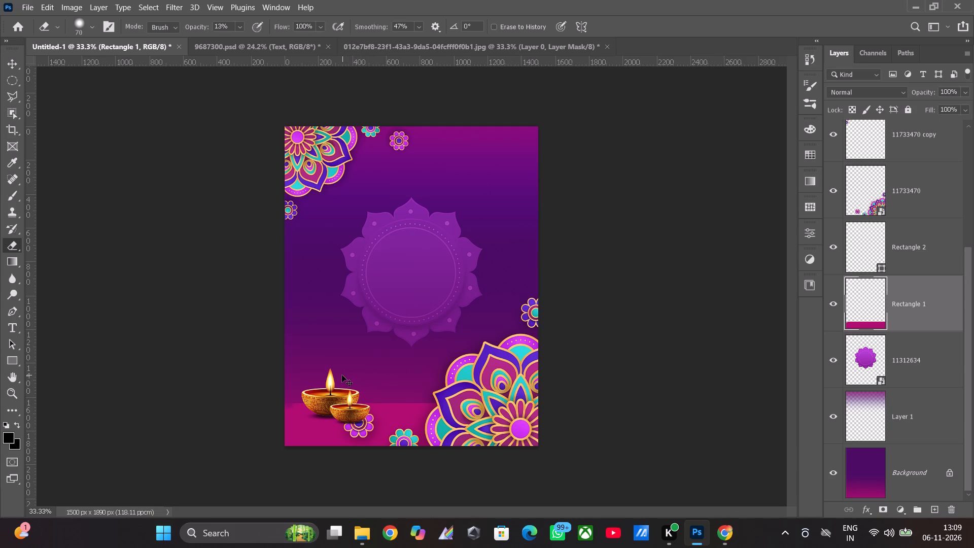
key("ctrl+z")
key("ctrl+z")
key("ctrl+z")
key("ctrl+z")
Set the Eraser to 30% opacity and 15% hardness, and flatten its round tip into a thin horizontal ellipse.
left_click(239, 25)
left_click(254, 40)
left_click(93, 30)
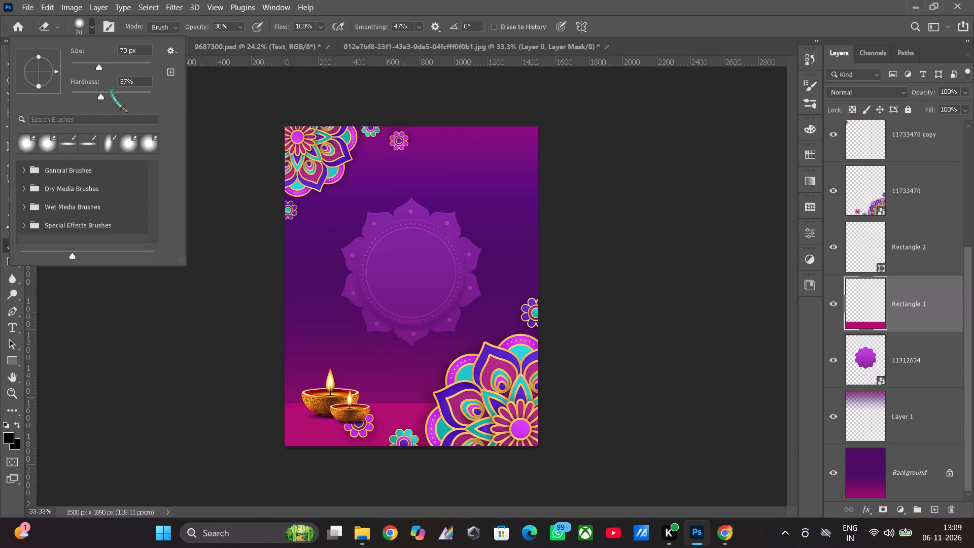
left_click_drag(98, 95, 103, 109)
left_click_drag(103, 109, 83, 112)
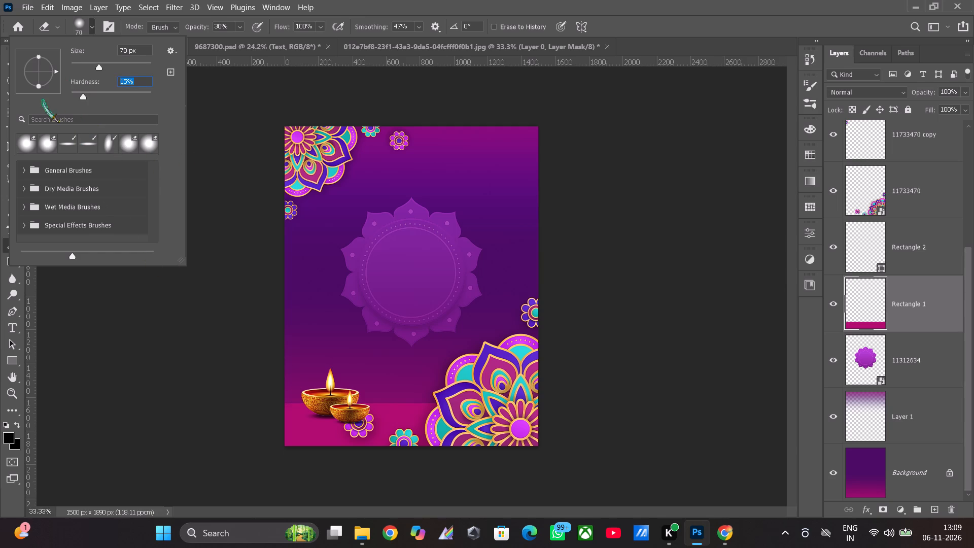
left_click_drag(40, 85, 42, 71)
left_click_drag(42, 71, 42, 74)
Enlarge the flattened eraser tip to 150 px.
key("bracketright")
key("bracketright")
left_click(201, 234)
key("bracketright")
key("bracketright")
key("bracketright")
key("bracketright")
key("bracketright")
key("bracketright")
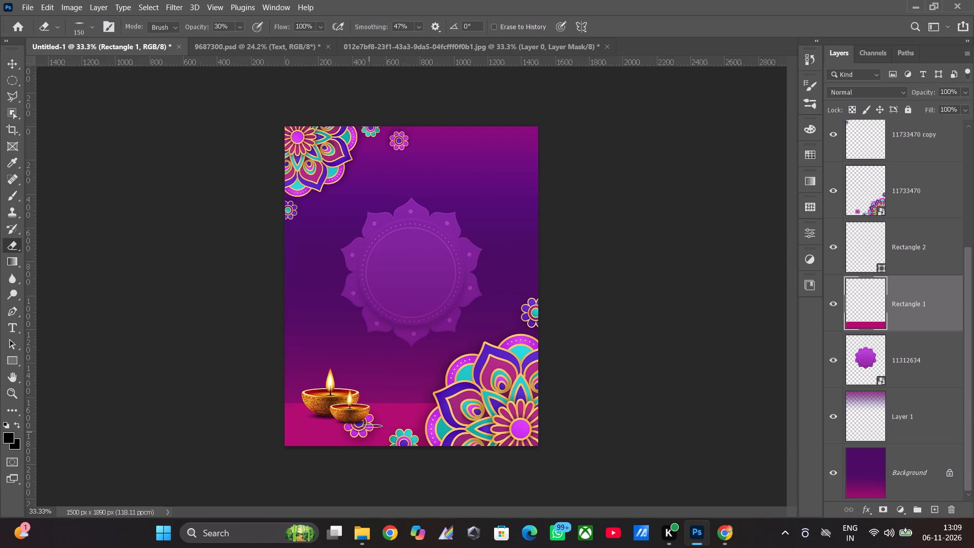
Enlarge the flattened eraser tip to 250 px and dab away the magenta band's hard upper edge between the small diya and the corner mandala.
key("bracketright")
key("bracketright")
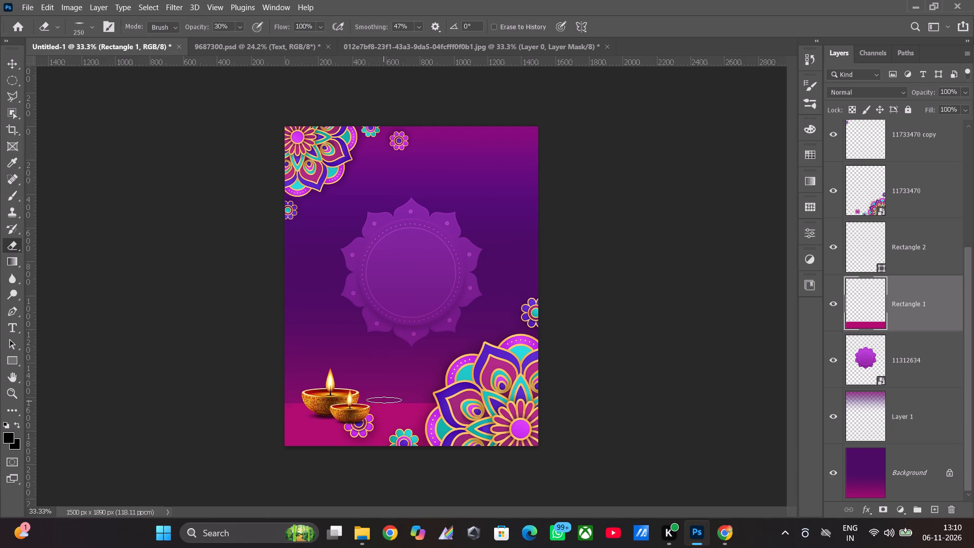
left_click(386, 402)
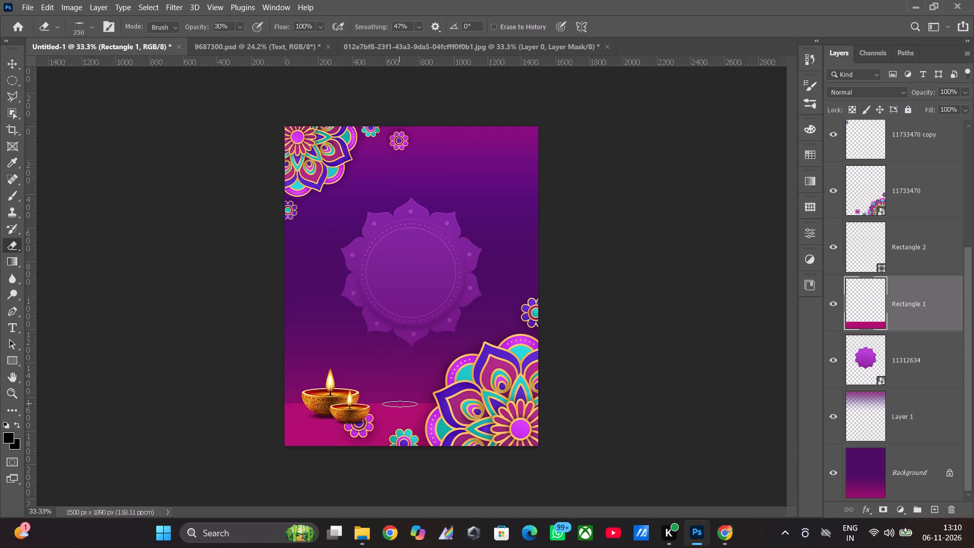
left_click(400, 404)
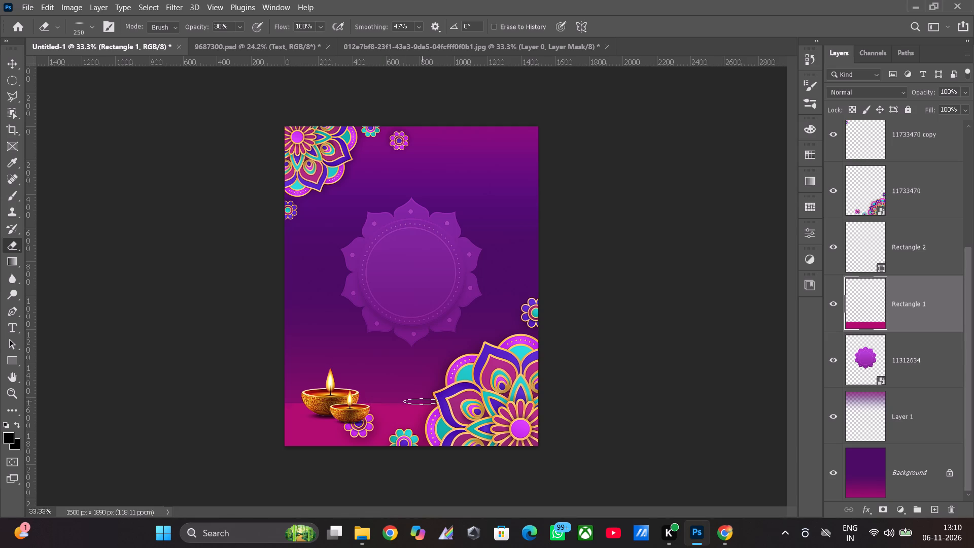
left_click(420, 402)
double_click(417, 403)
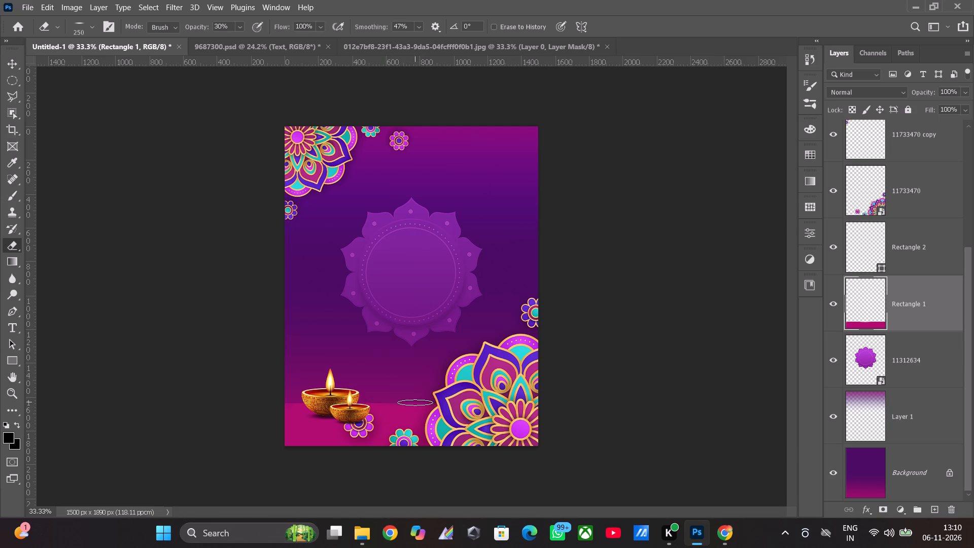
left_click(405, 402)
double_click(403, 402)
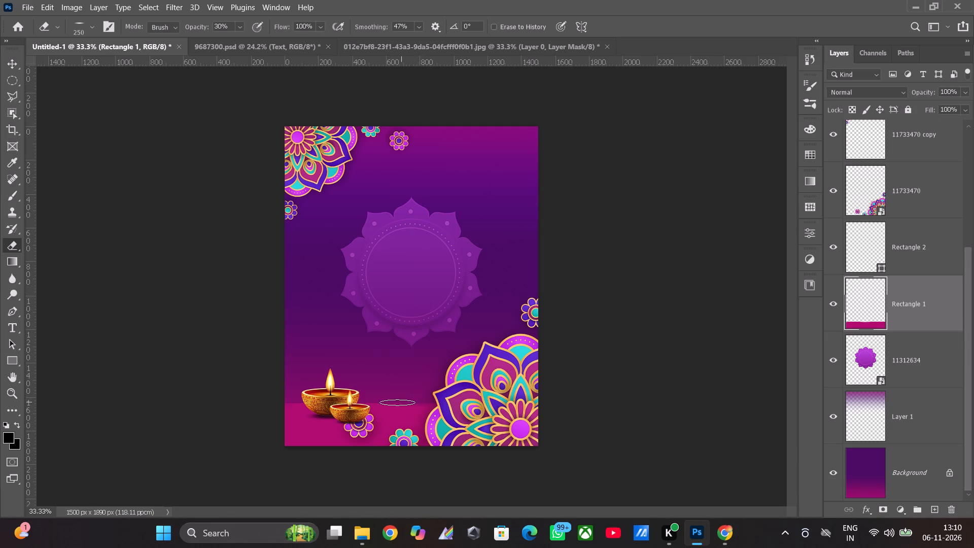
left_click(396, 402)
left_click(392, 402)
left_click(389, 402)
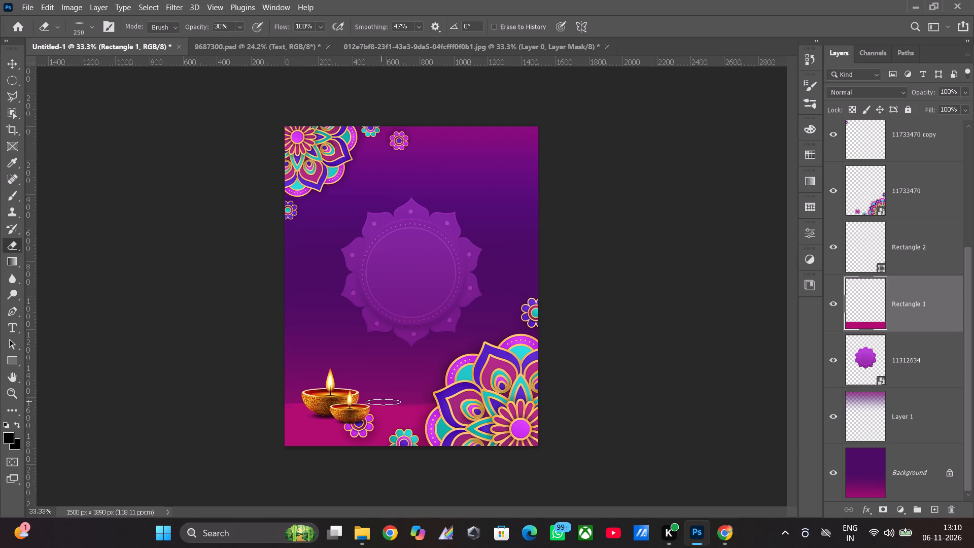
left_click(377, 403)
left_click(371, 403)
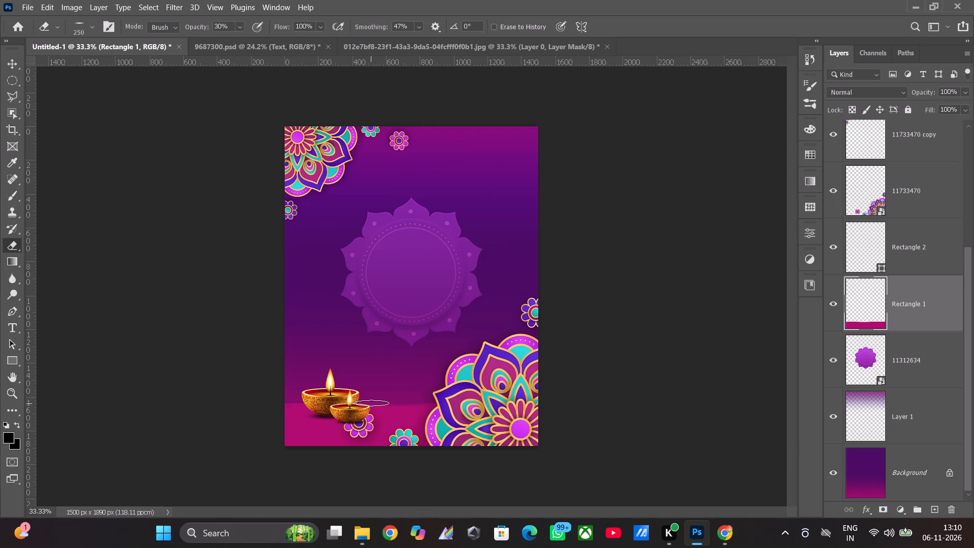
left_click(372, 403)
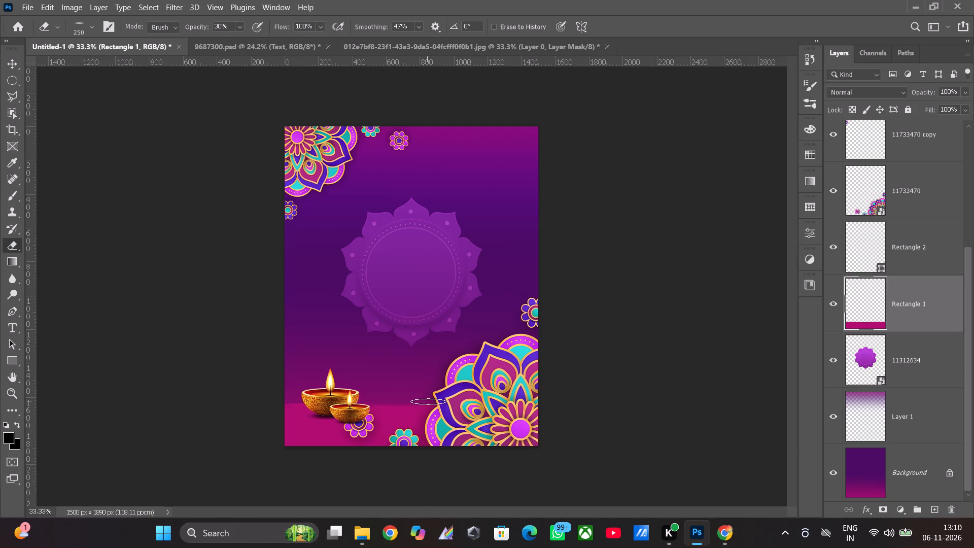
left_click(423, 403)
left_click(426, 402)
left_click(433, 404)
Fade the magenta band's upper edge on both sides of the diyas, including its left end beside the large diya.
double_click(296, 403)
triple_click(296, 403)
left_click(365, 404)
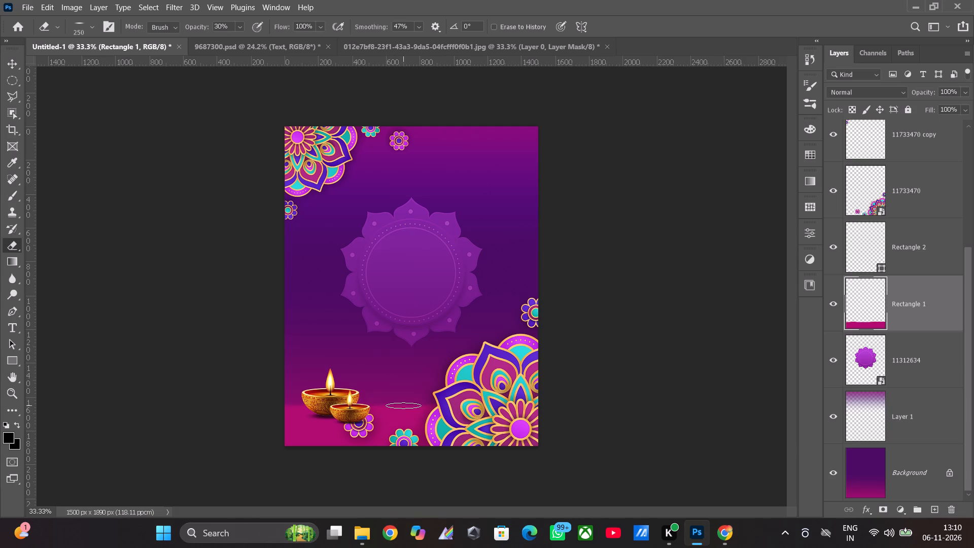
left_click(403, 405)
left_click(425, 405)
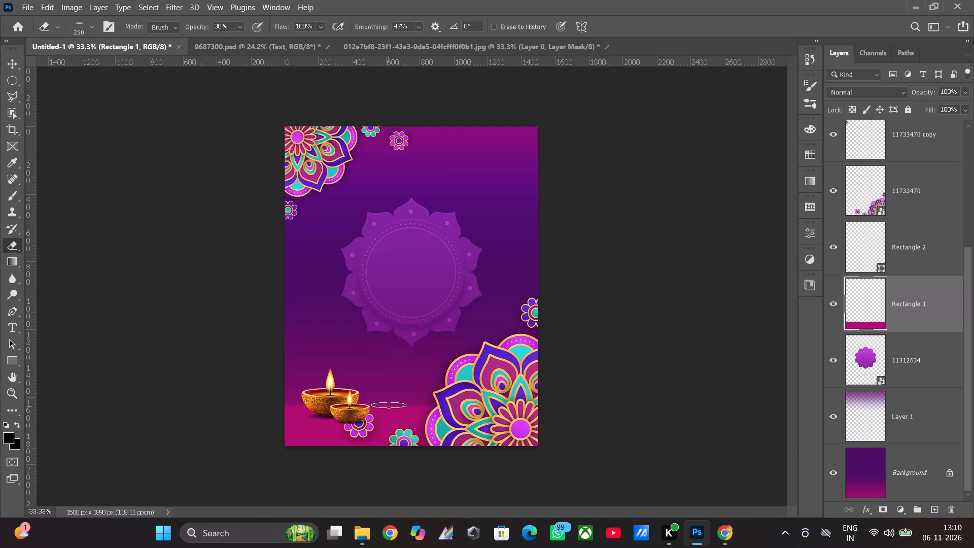
left_click(389, 405)
left_click(378, 406)
left_click_drag(296, 405, 300, 407)
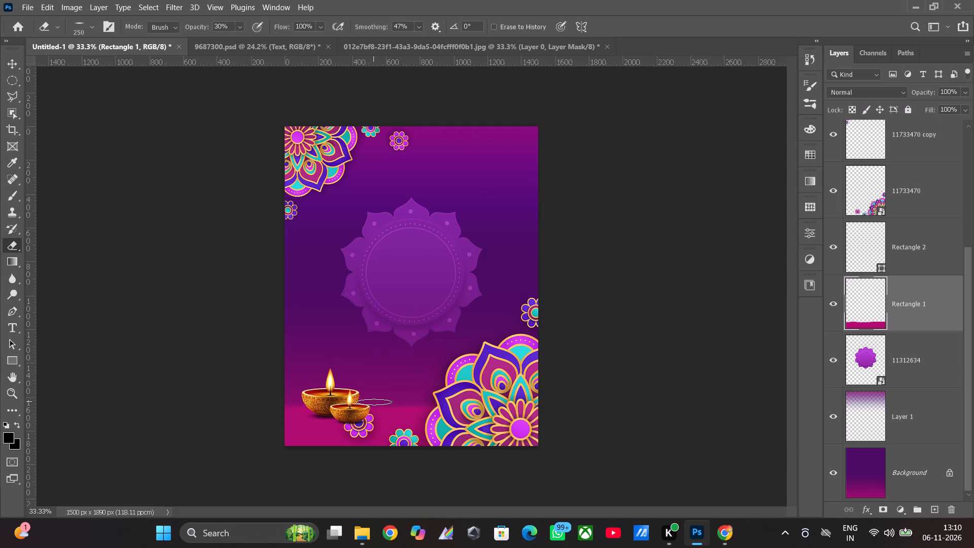
left_click(374, 405)
left_click_drag(298, 406, 304, 409)
Erase slightly lower along the band's upper edge between the small diya and the corner mandala to widen the fade.
left_click(386, 406)
left_click(411, 406)
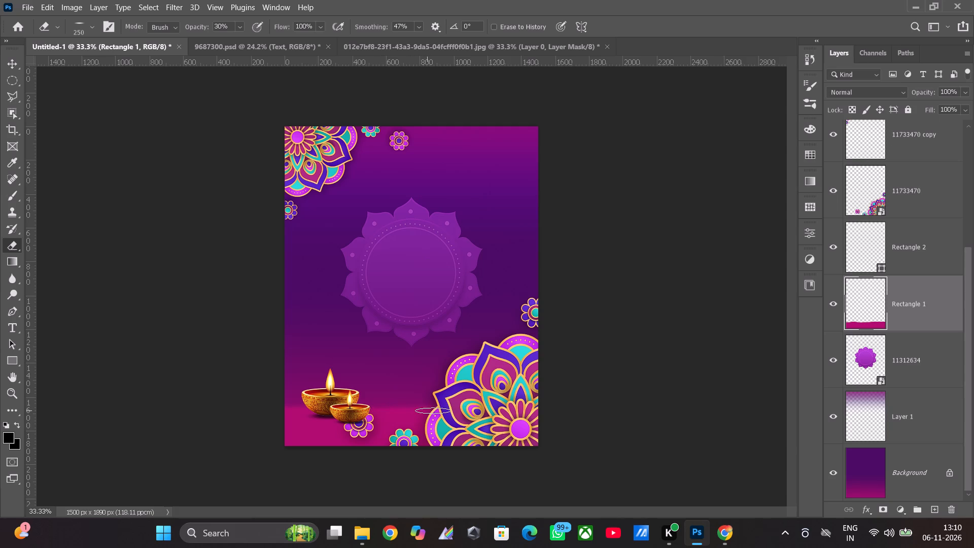
left_click(430, 406)
left_click(418, 409)
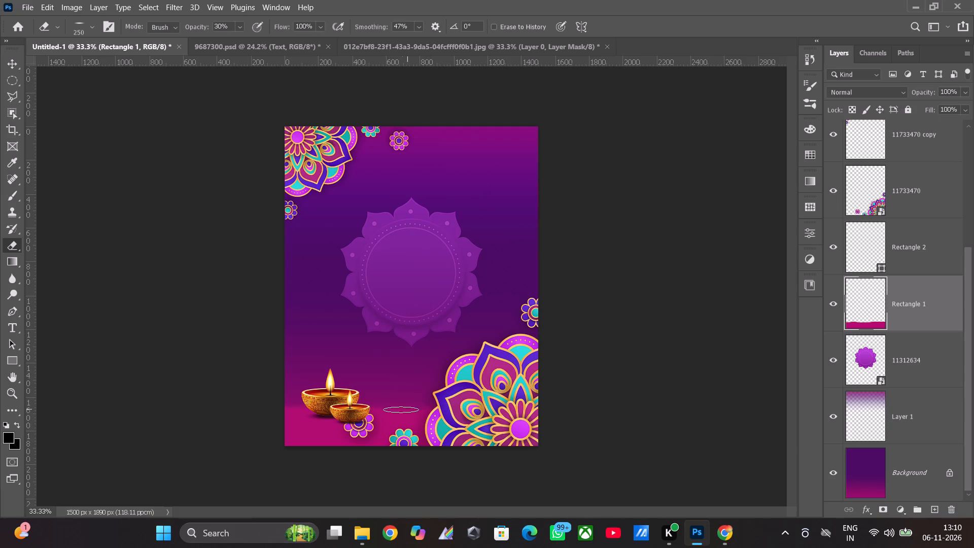
left_click(395, 408)
left_click(388, 408)
left_click(420, 406)
left_click(431, 407)
Blend the band's left end and sweep long eraser strokes along its upper edge, from the poster's left side to the corner mandala.
left_click(305, 405)
left_click(288, 402)
left_click_drag(294, 402, 295, 406)
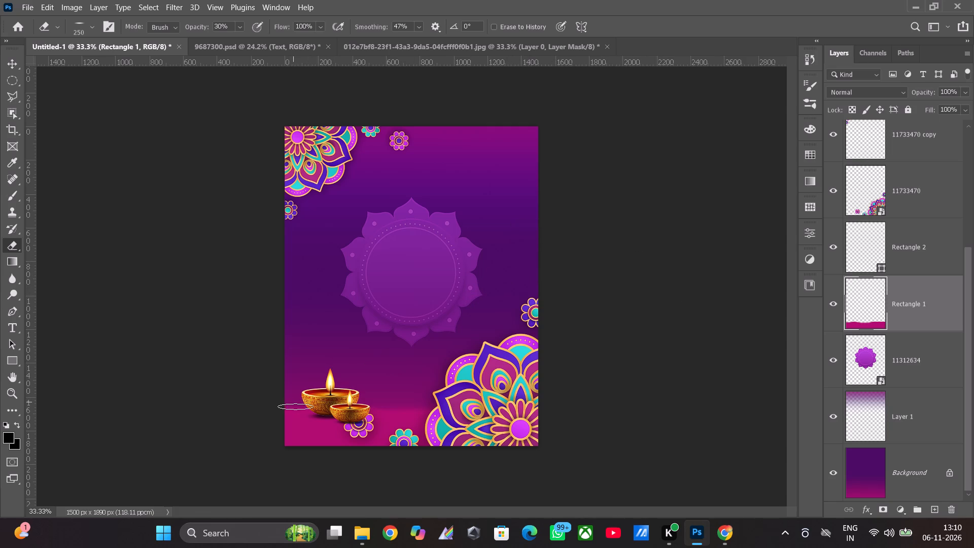
left_click_drag(295, 406, 431, 409)
left_click_drag(431, 409, 314, 402)
left_click_drag(314, 402, 385, 396)
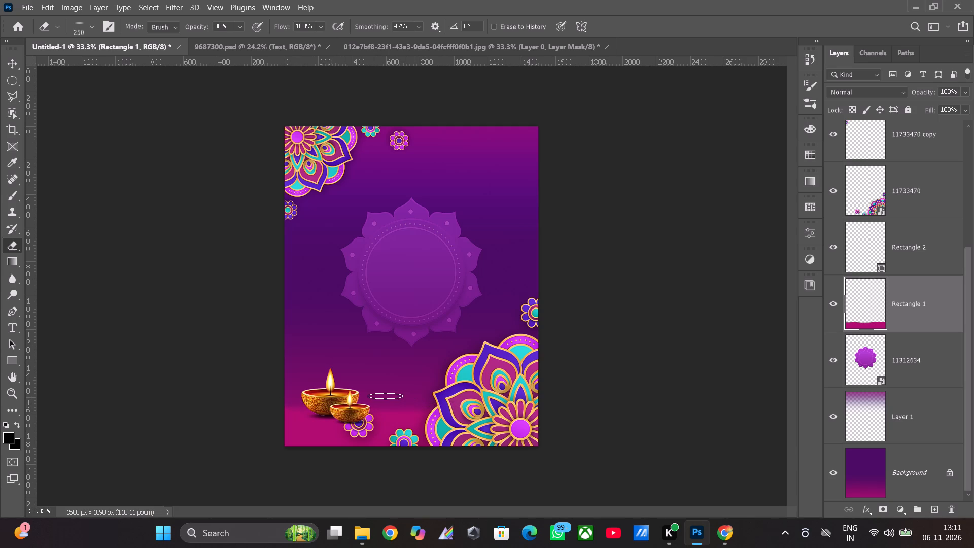
left_click_drag(385, 396, 491, 402)
Feather the band's upper edge just beside the small diya with short, mostly vertical eraser strokes.
left_click_drag(396, 412, 404, 396)
left_click_drag(404, 396, 408, 405)
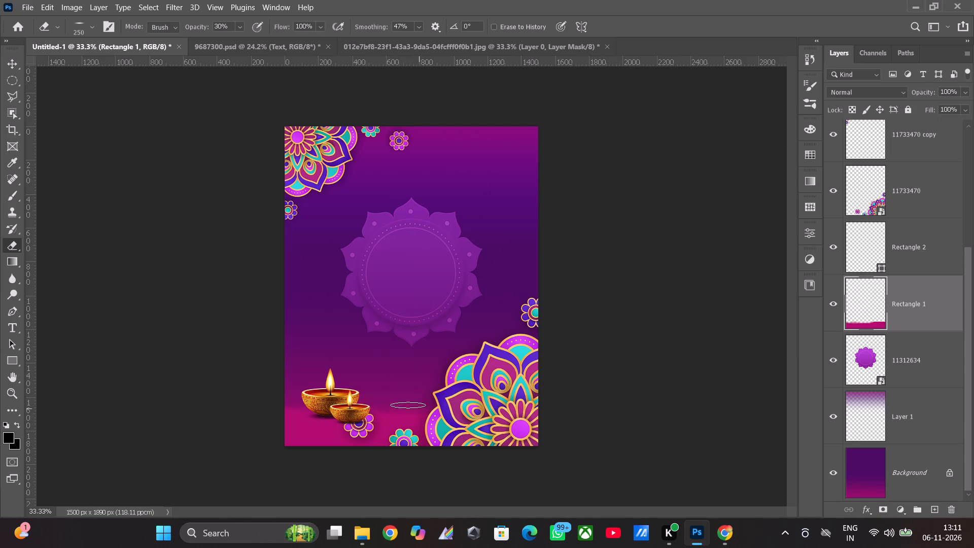
left_click_drag(408, 405, 391, 408)
left_click_drag(391, 408, 437, 405)
left_click_drag(399, 406, 398, 408)
left_click_drag(398, 408, 397, 410)
left_click_drag(398, 406, 398, 413)
left_click_drag(398, 407, 397, 413)
left_click_drag(397, 407, 392, 417)
left_click_drag(392, 405, 388, 412)
left_click_drag(387, 404, 382, 412)
left_click_drag(382, 408, 395, 407)
Even out the faded edge with eraser dabs from the small diya across to the corner mandala and back.
left_click_drag(403, 401, 410, 410)
left_click(417, 407)
left_click(424, 408)
left_click(431, 410)
left_click_drag(434, 411, 448, 409)
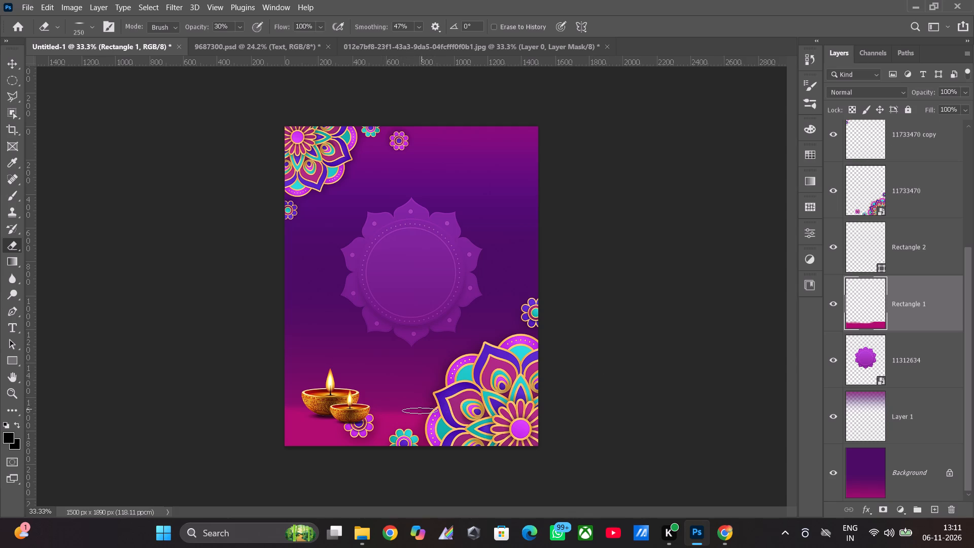
double_click(417, 411)
left_click_drag(412, 408, 408, 410)
double_click(405, 408)
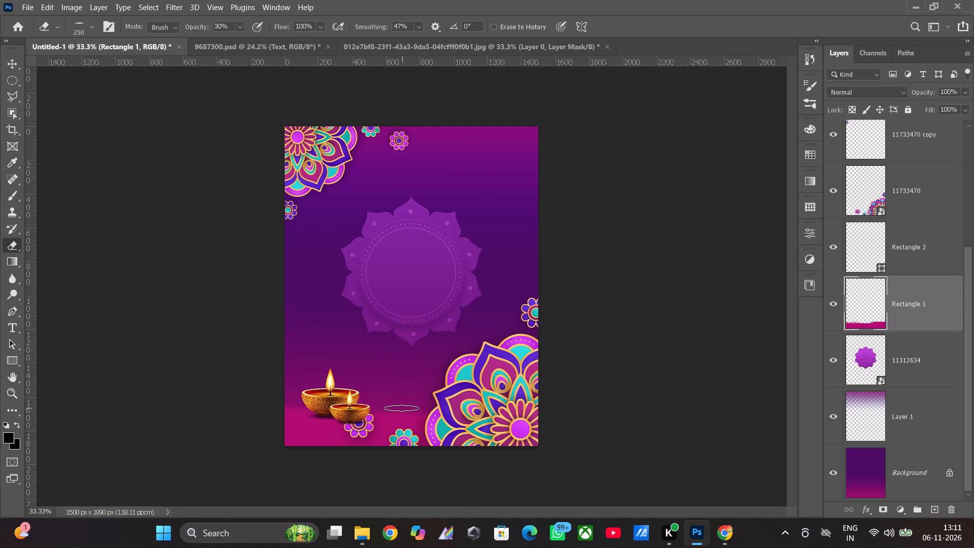
left_click_drag(401, 408, 394, 409)
left_click(393, 408)
left_click(389, 408)
double_click(388, 413)
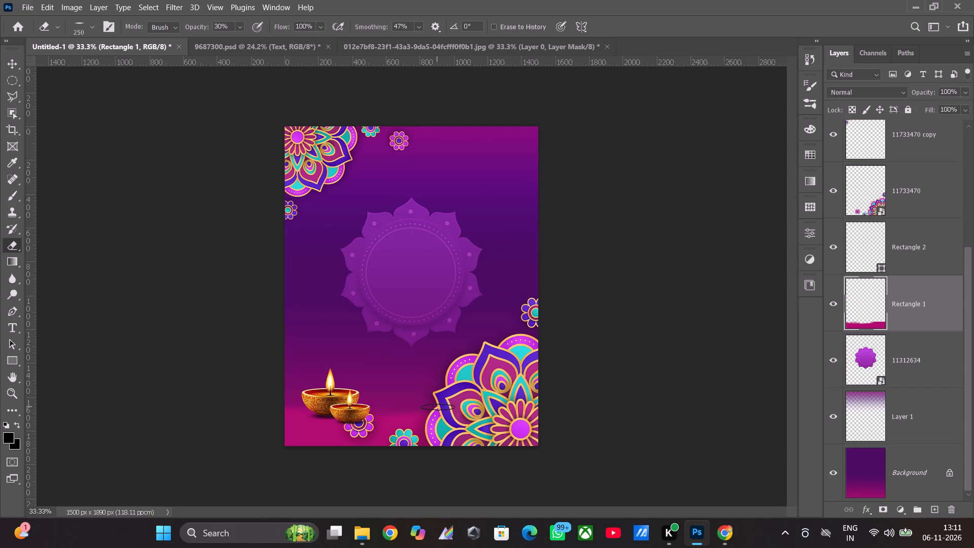
Soften the band's remaining upper edge next to the corner mandala with short eraser strokes slightly deeper into the magenta.
left_click(410, 413)
left_click(440, 404)
left_click_drag(433, 402, 426, 405)
left_click_drag(418, 408, 416, 414)
left_click_drag(419, 414, 425, 415)
left_click_drag(429, 415, 441, 415)
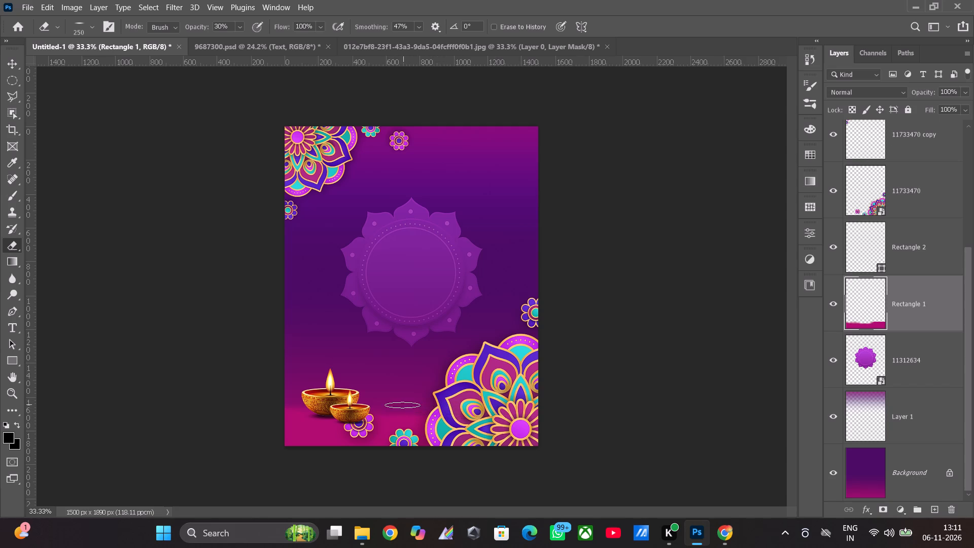
Soften the band's upper edge with eraser dabs at its left end and between the small diya and the corner mandala.
left_click(390, 405)
left_click(306, 408)
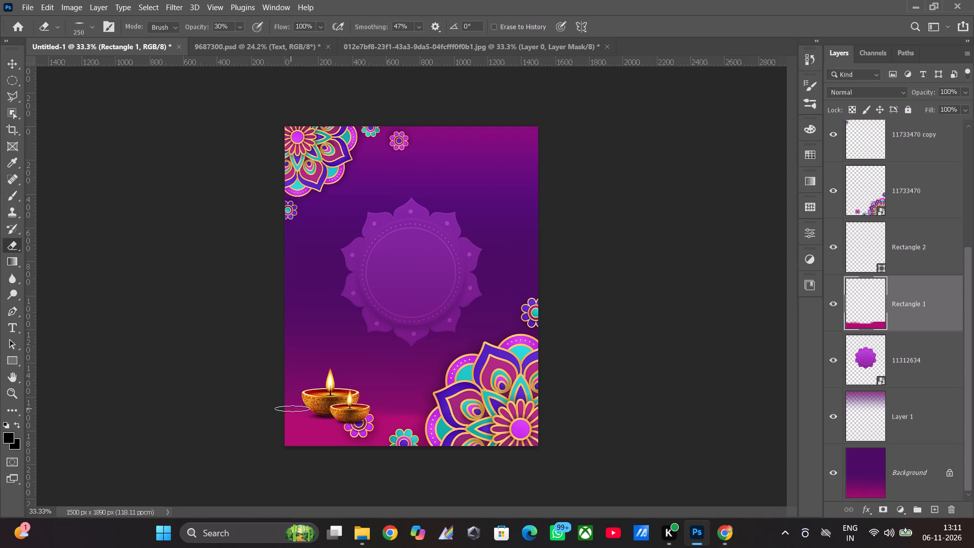
left_click(292, 408)
left_click(407, 416)
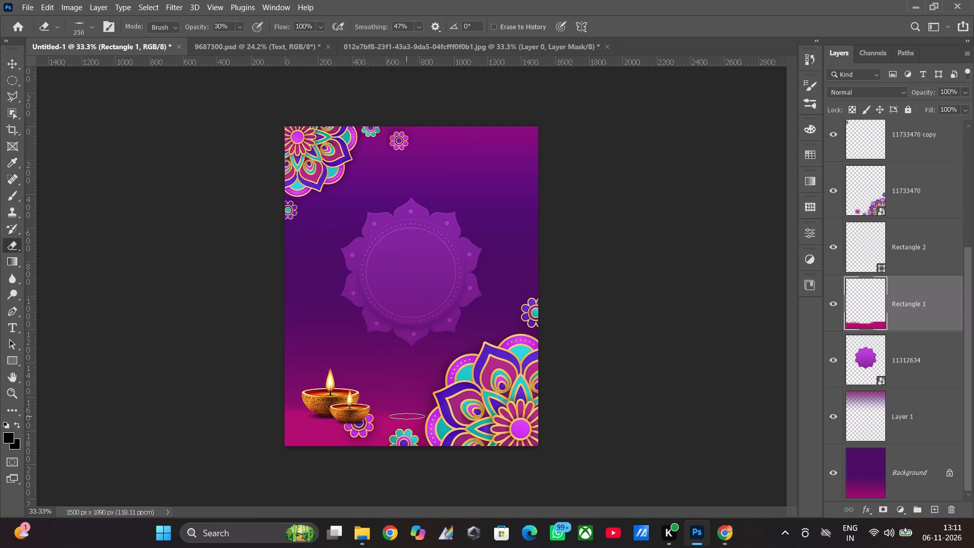
double_click(411, 414)
triple_click(420, 417)
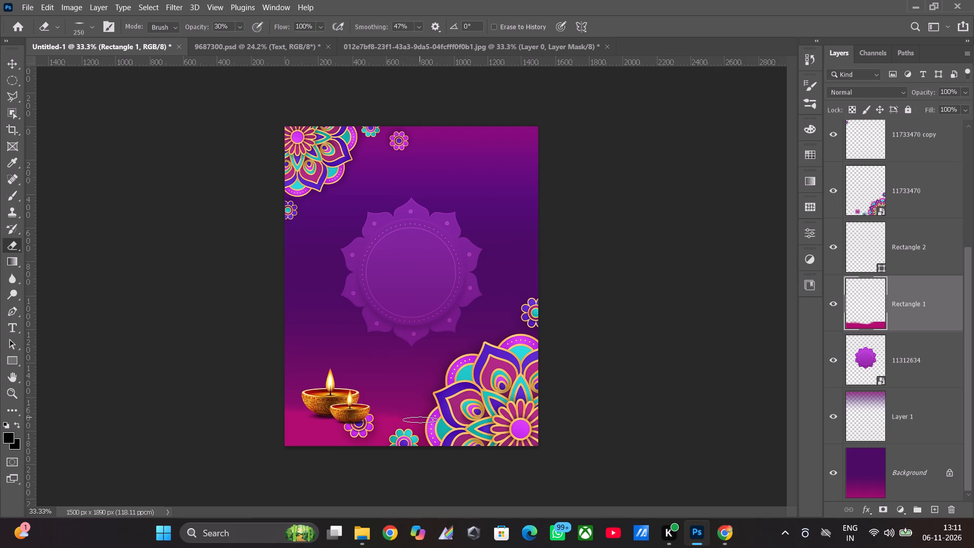
double_click(420, 420)
left_click(420, 423)
Erase the magenta band with long strokes from the corner mandala's outer petals across to the poster's right edge.
left_click_drag(426, 412, 426, 447)
left_click_drag(426, 447, 459, 396)
left_click_drag(459, 396, 458, 403)
left_click_drag(456, 402, 438, 451)
left_click_drag(438, 451, 409, 419)
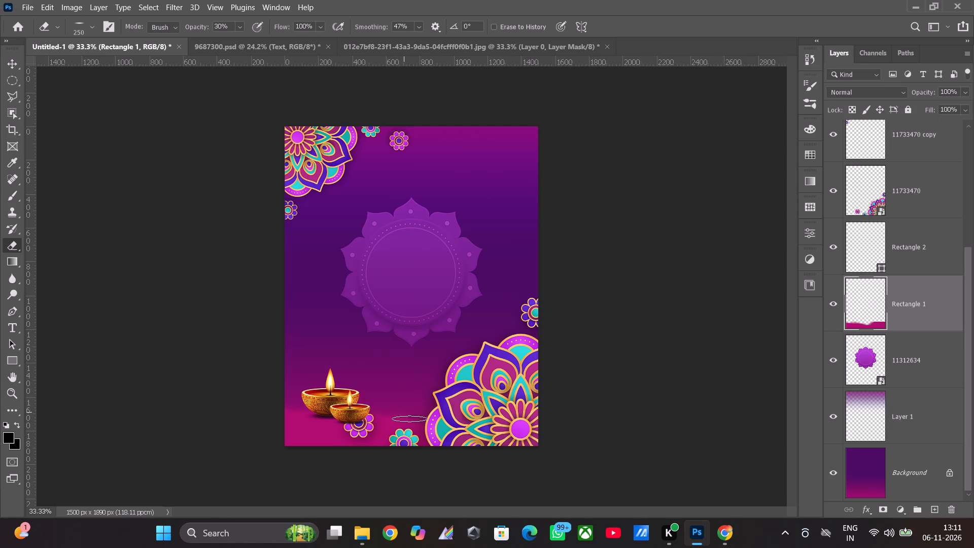
left_click_drag(409, 419, 521, 399)
left_click_drag(530, 397, 537, 418)
left_click_drag(540, 418, 534, 410)
left_click_drag(540, 383, 543, 423)
left_click_drag(546, 414, 567, 456)
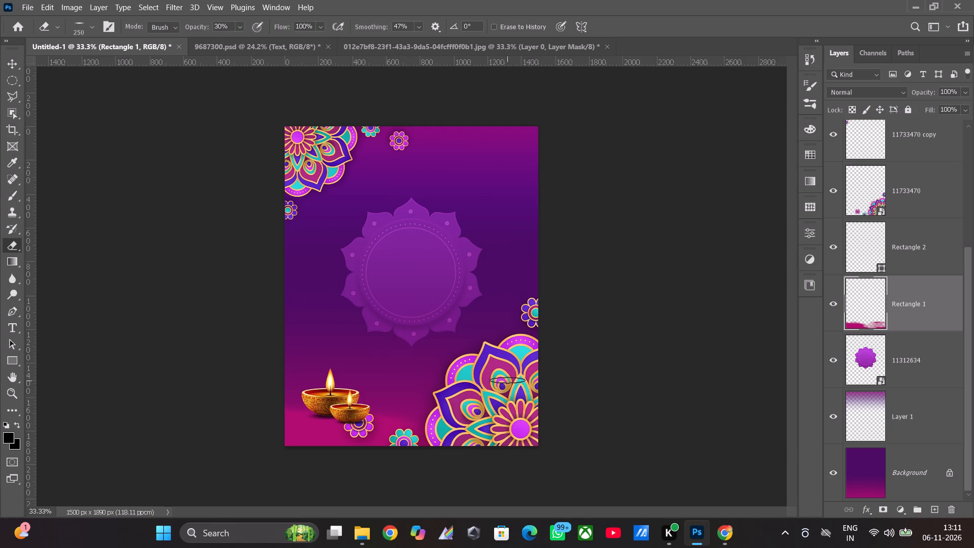
Thin the band behind the corner mandala with repeated, mostly vertical eraser strokes around its centre and right half.
left_click_drag(513, 396, 504, 372)
left_click_drag(504, 360, 514, 401)
left_click_drag(517, 389, 521, 419)
left_click_drag(530, 395, 541, 407)
left_click_drag(537, 381, 527, 435)
left_click_drag(527, 435, 503, 388)
left_click_drag(497, 375, 502, 405)
left_click_drag(507, 378, 511, 438)
left_click_drag(512, 397, 497, 419)
left_click_drag(499, 391, 479, 439)
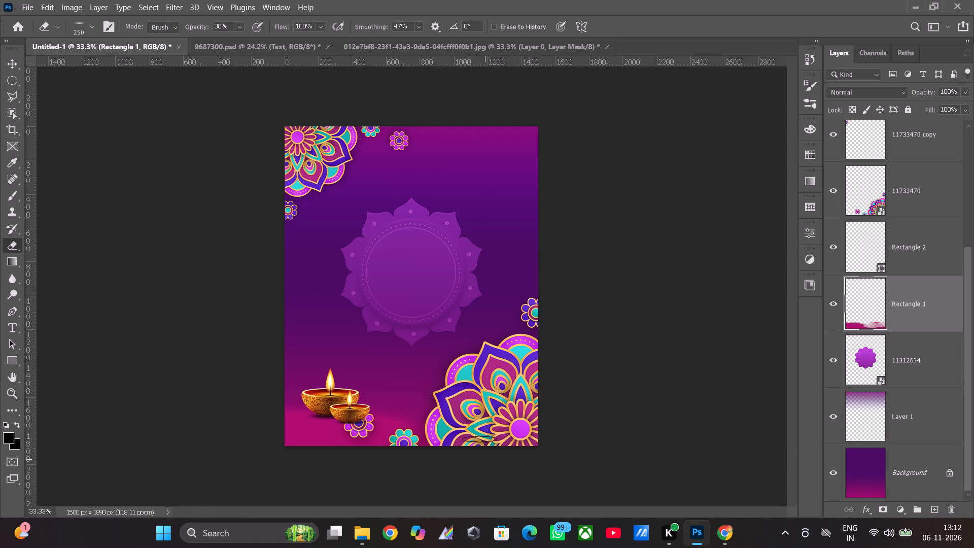
left_click_drag(479, 439, 479, 417)
left_click_drag(482, 403, 489, 408)
left_click_drag(491, 389, 491, 417)
left_click_drag(493, 408, 496, 437)
left_click_drag(500, 398, 505, 448)
left_click_drag(513, 421, 518, 435)
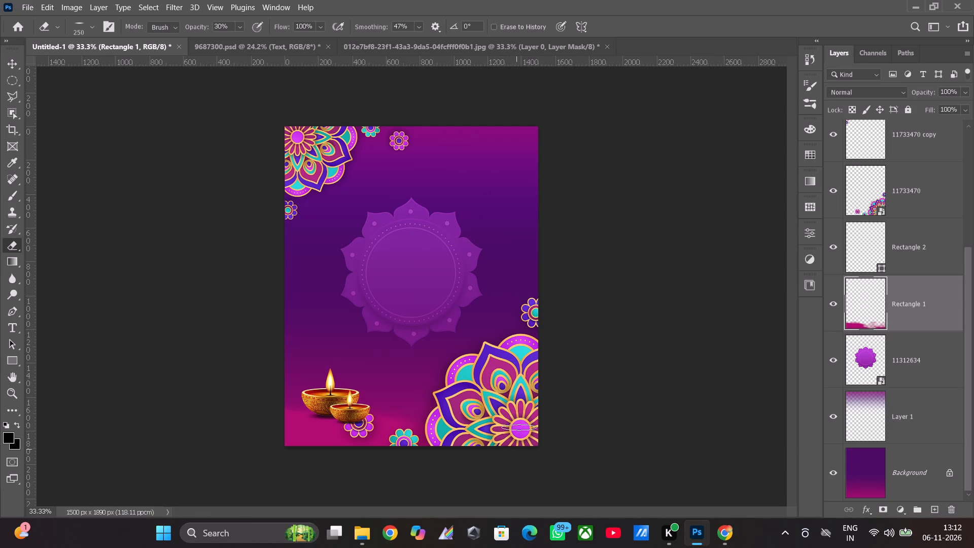
Fade the band's leftovers behind the mandala with short eraser strokes from near the poster's bottom edge to the mandala's outer petals.
left_click_drag(518, 432, 502, 458)
left_click_drag(500, 446, 514, 446)
left_click(526, 437)
left_click_drag(521, 435, 498, 439)
left_click(492, 434)
left_click_drag(488, 427, 482, 432)
left_click_drag(482, 423, 468, 423)
left_click_drag(466, 413, 466, 426)
left_click_drag(466, 411, 461, 424)
left_click_drag(458, 413, 454, 426)
left_click_drag(453, 418, 453, 425)
left_click_drag(453, 422, 454, 431)
left_click_drag(456, 425, 458, 446)
Go over the band behind the mandala's centre and left petals again with short eraser strokes to clear remaining magenta patches.
left_click_drag(465, 436, 484, 432)
left_click_drag(505, 420, 503, 426)
left_click(510, 421)
left_click_drag(514, 417, 508, 423)
left_click_drag(502, 418, 489, 438)
left_click(485, 435)
left_click_drag(483, 419, 479, 431)
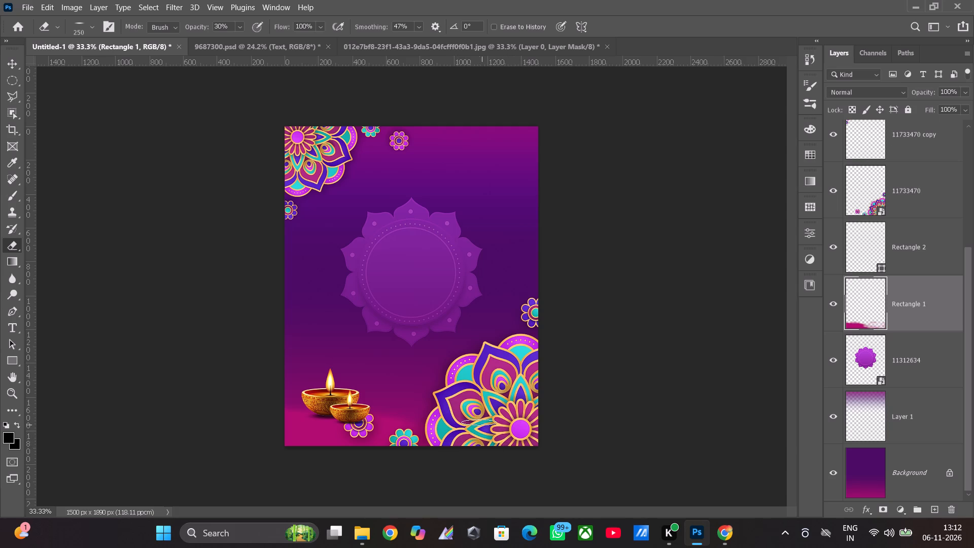
left_click_drag(479, 425, 482, 430)
left_click_drag(490, 415, 492, 448)
left_click_drag(497, 398, 486, 404)
left_click_drag(486, 390, 480, 399)
left_click_drag(476, 397, 462, 412)
left_click_drag(459, 405, 458, 417)
left_click_drag(459, 411, 459, 417)
left_click_drag(460, 406, 459, 421)
left_click_drag(484, 405, 492, 419)
left_click_drag(500, 418, 496, 436)
Erase the band along the poster's bottom edge behind the mandala, finishing with dabs on the upper edge just beside it.
left_click_drag(498, 434, 495, 451)
left_click_drag(495, 446, 502, 451)
left_click(507, 450)
left_click(515, 447)
left_click(525, 447)
left_click_drag(525, 446, 504, 437)
left_click_drag(490, 438, 485, 442)
left_click_drag(483, 443, 472, 443)
left_click_drag(468, 442, 468, 444)
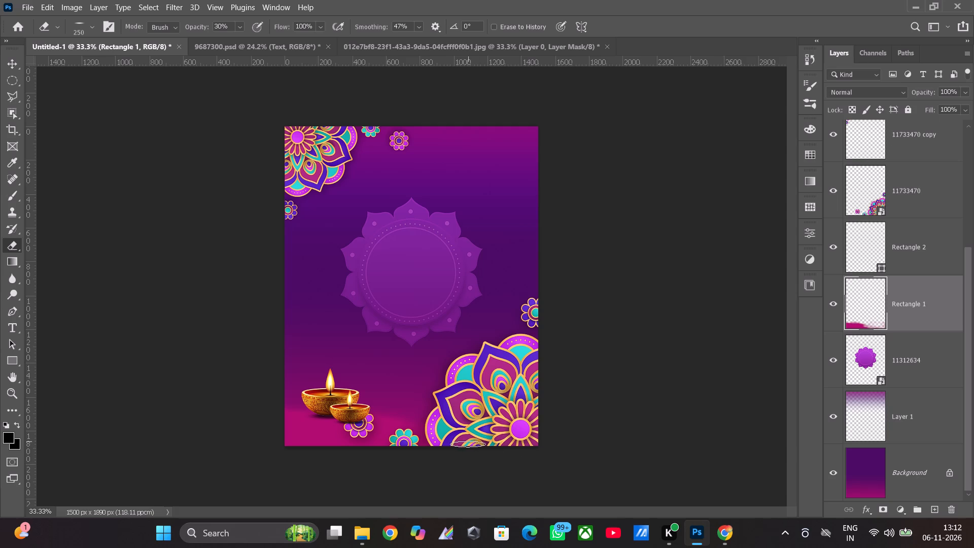
left_click_drag(468, 444, 461, 439)
left_click_drag(457, 442, 453, 449)
left_click_drag(450, 450, 447, 445)
left_click(446, 443)
double_click(441, 438)
left_click_drag(437, 441, 435, 459)
left_click(429, 423)
left_click(419, 419)
left_click(412, 418)
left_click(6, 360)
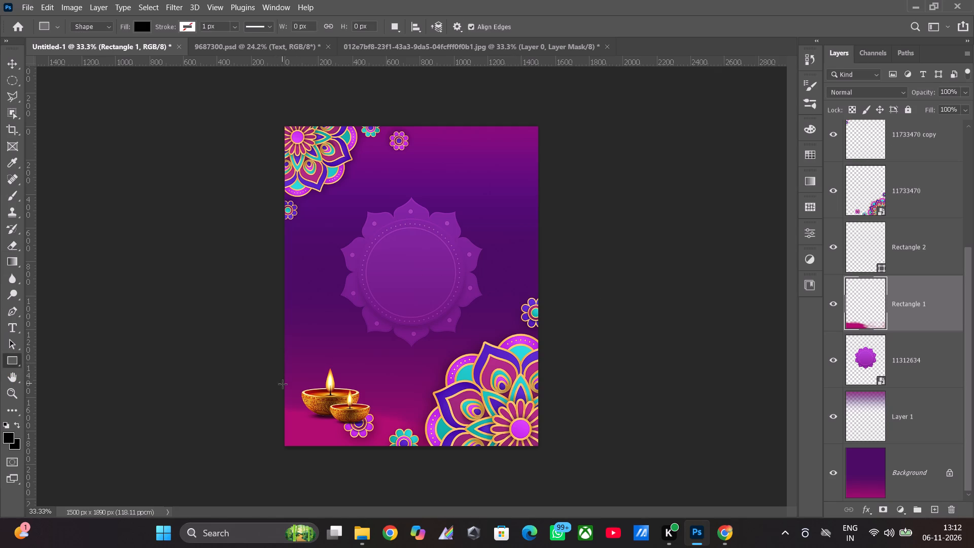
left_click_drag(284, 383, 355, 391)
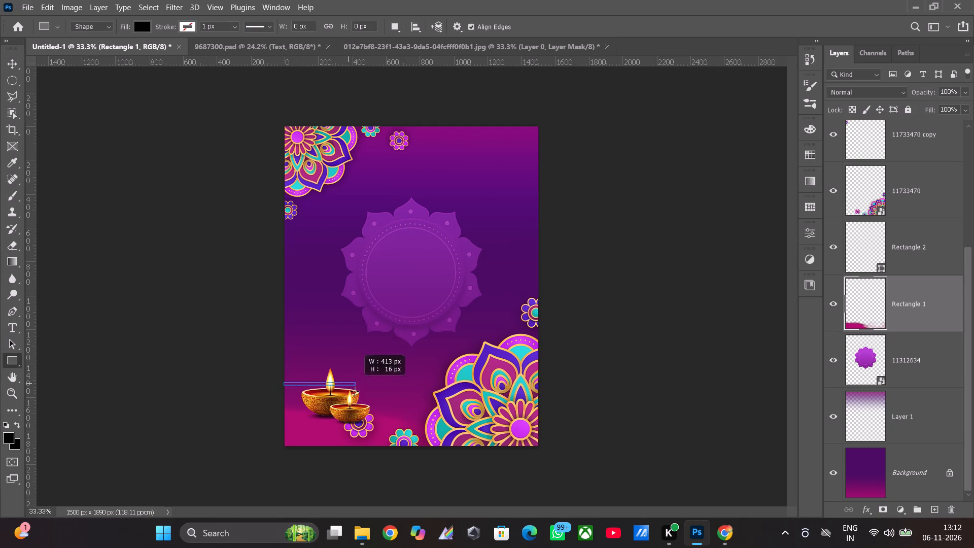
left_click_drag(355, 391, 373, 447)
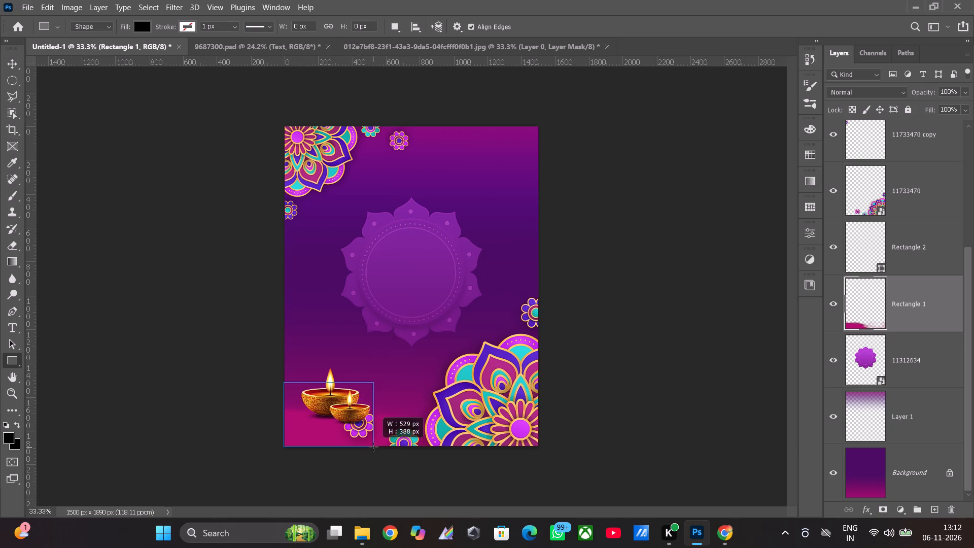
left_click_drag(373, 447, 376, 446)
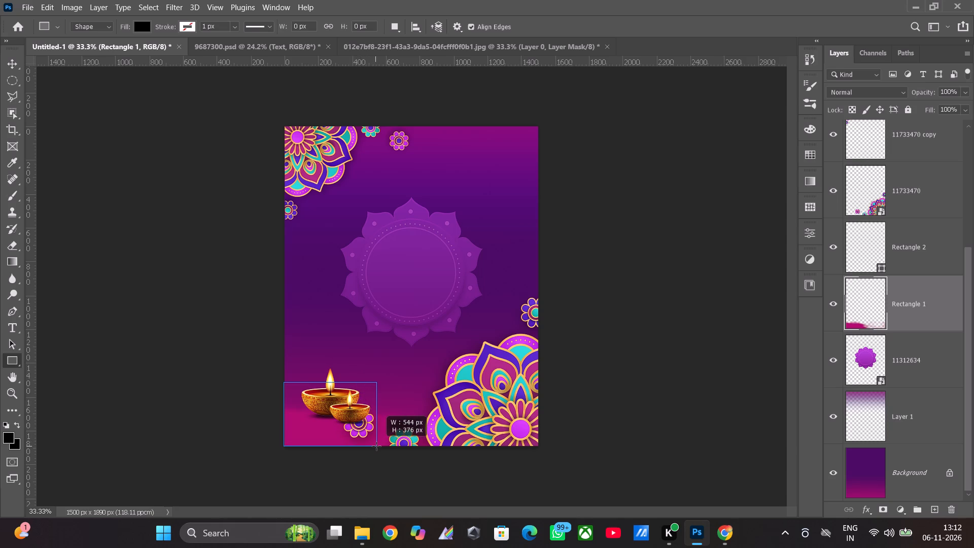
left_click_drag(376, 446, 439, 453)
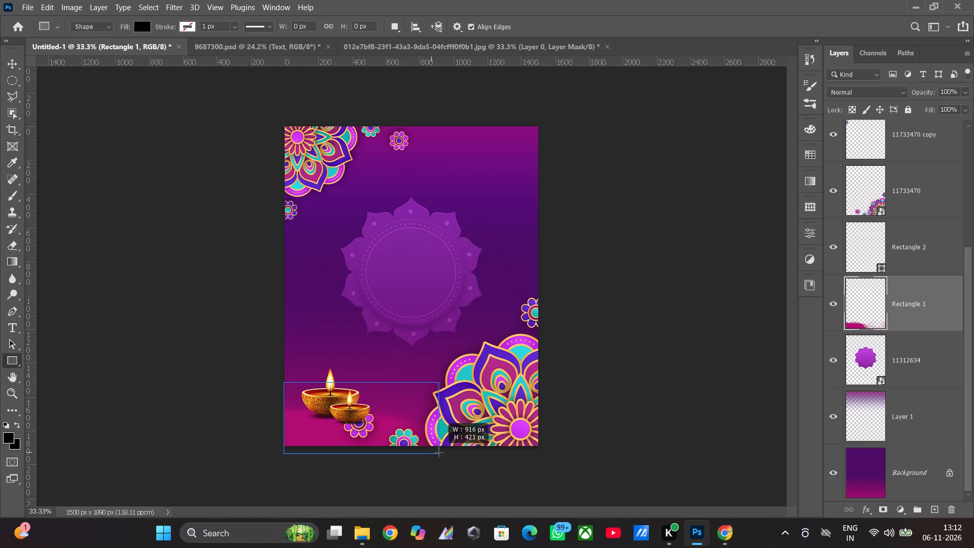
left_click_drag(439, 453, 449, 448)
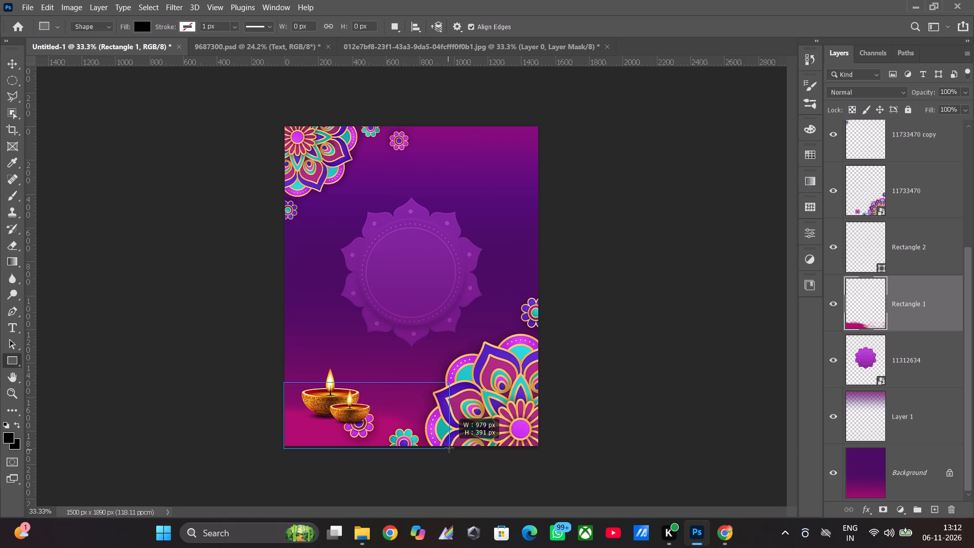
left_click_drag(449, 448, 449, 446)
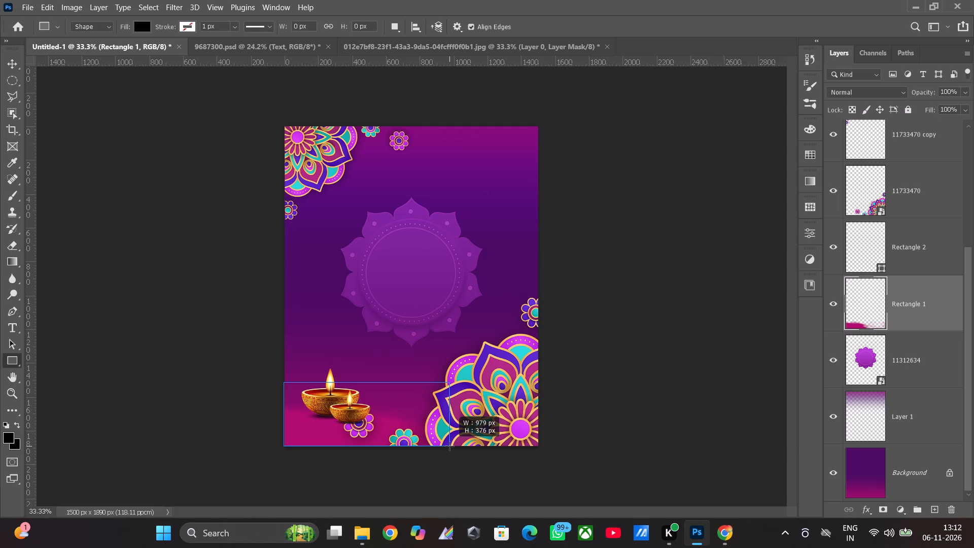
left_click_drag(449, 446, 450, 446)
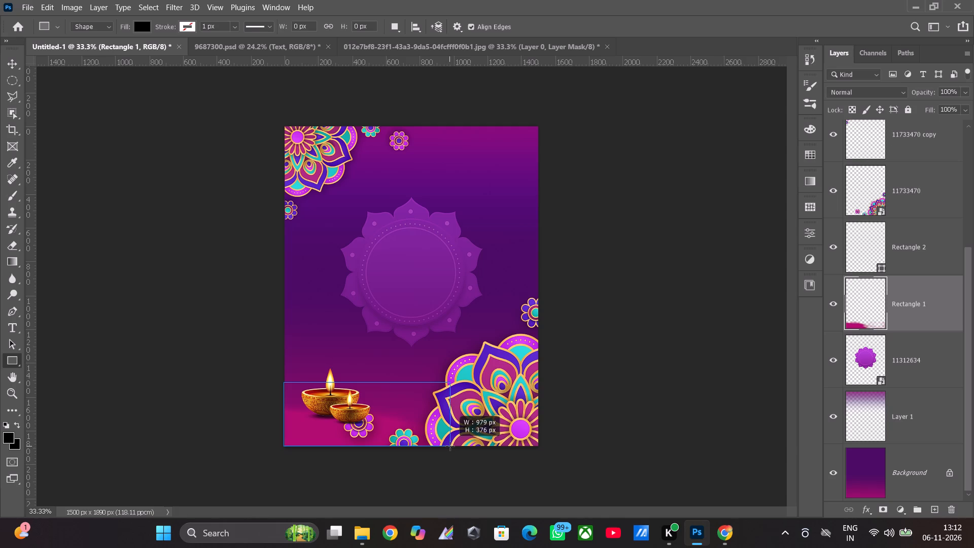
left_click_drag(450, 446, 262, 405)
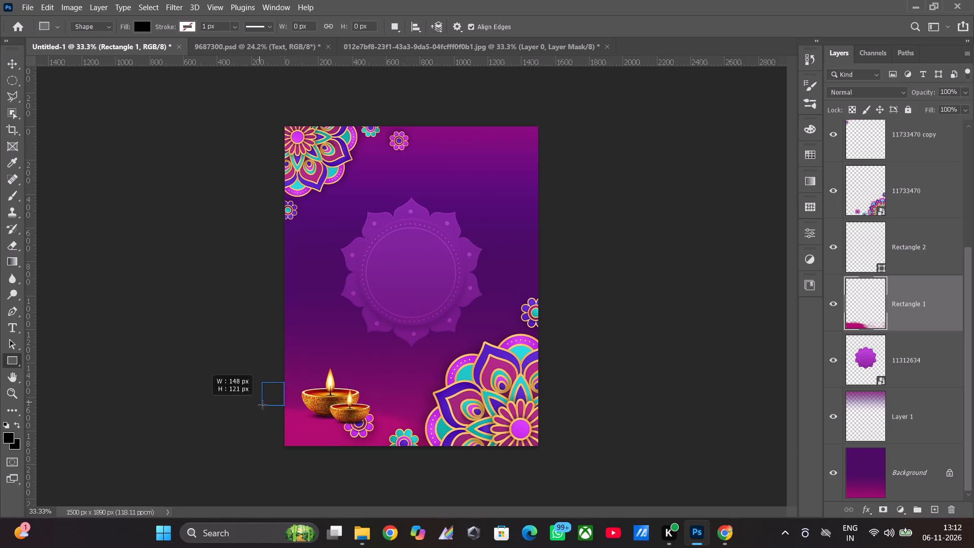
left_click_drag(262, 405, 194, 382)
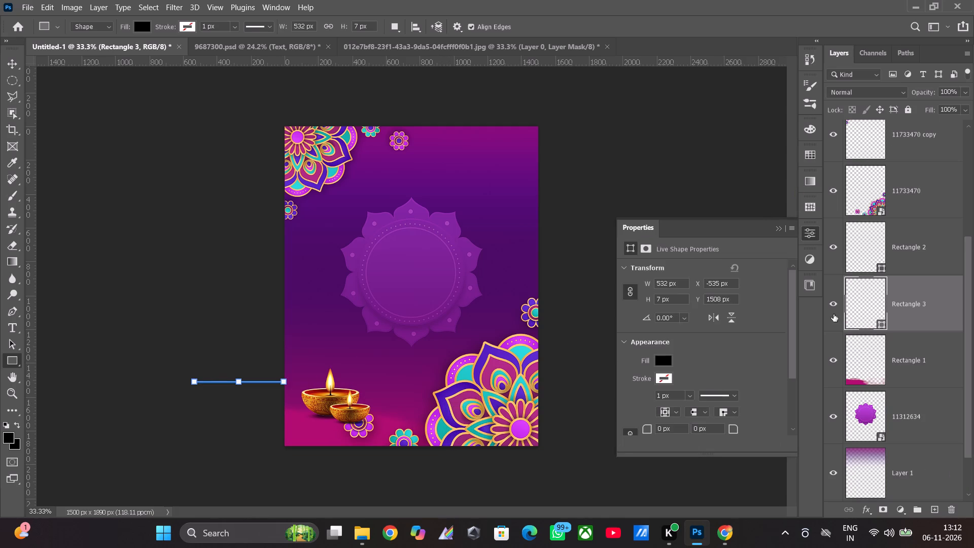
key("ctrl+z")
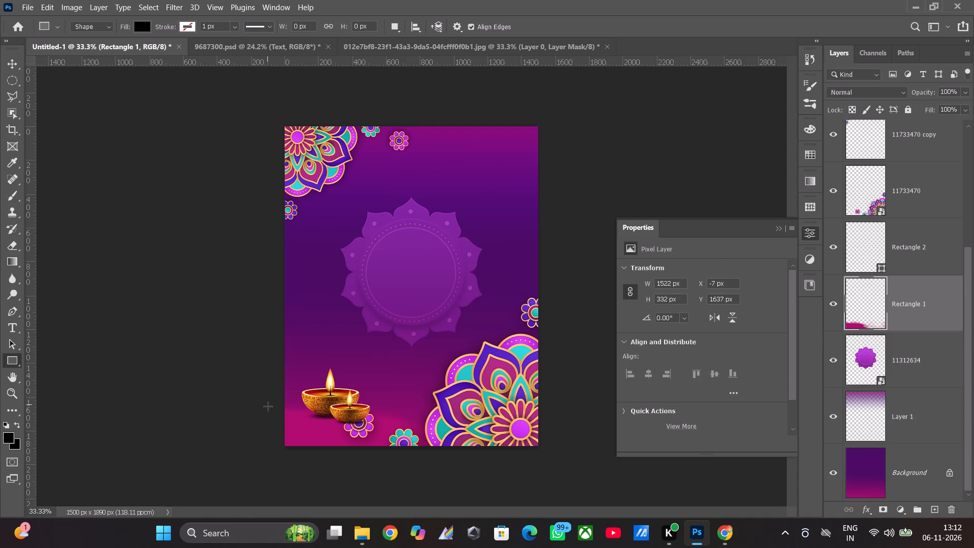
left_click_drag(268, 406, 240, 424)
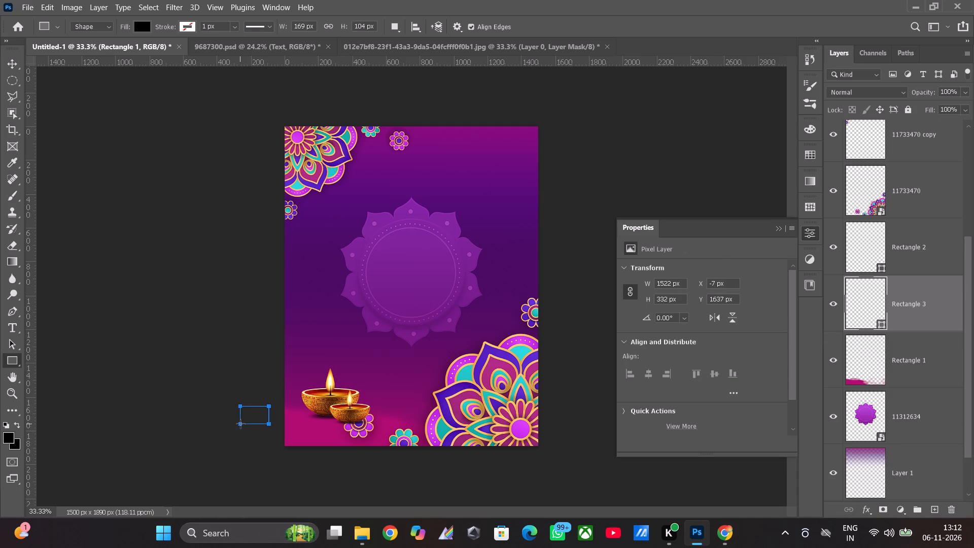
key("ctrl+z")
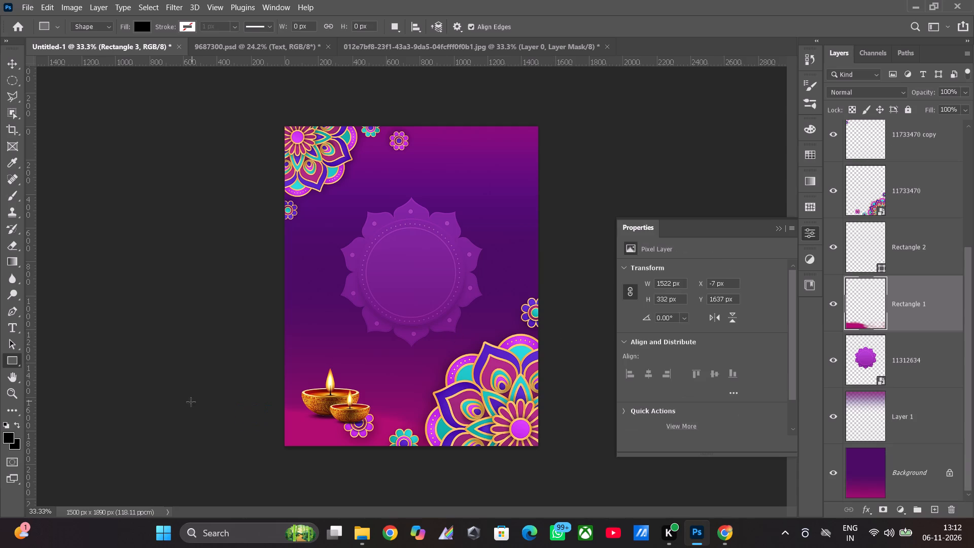
Draw a black rectangle about 967 by 499 px behind the diyas, from the poster's left edge to the corner mandala and past the bottom.
left_click_drag(284, 392, 378, 427)
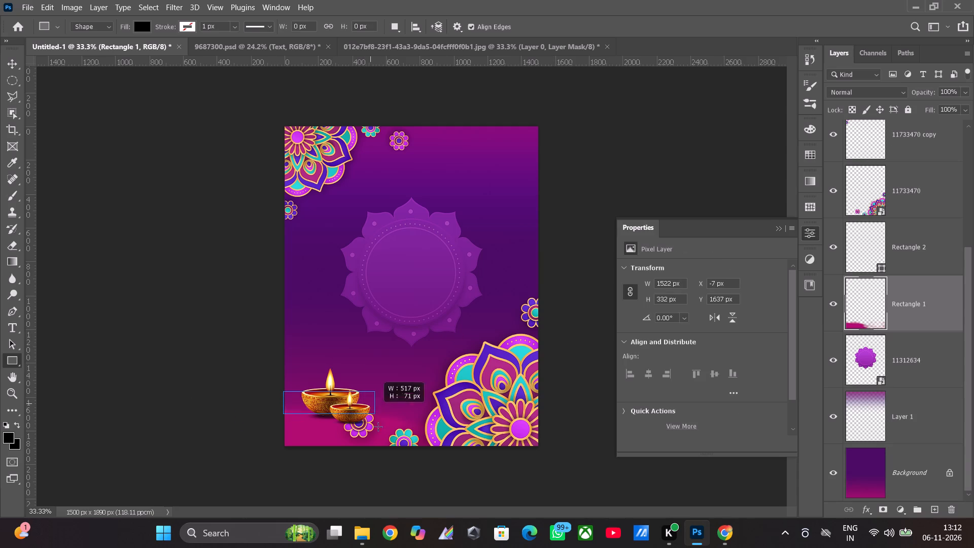
left_click_drag(378, 427, 446, 475)
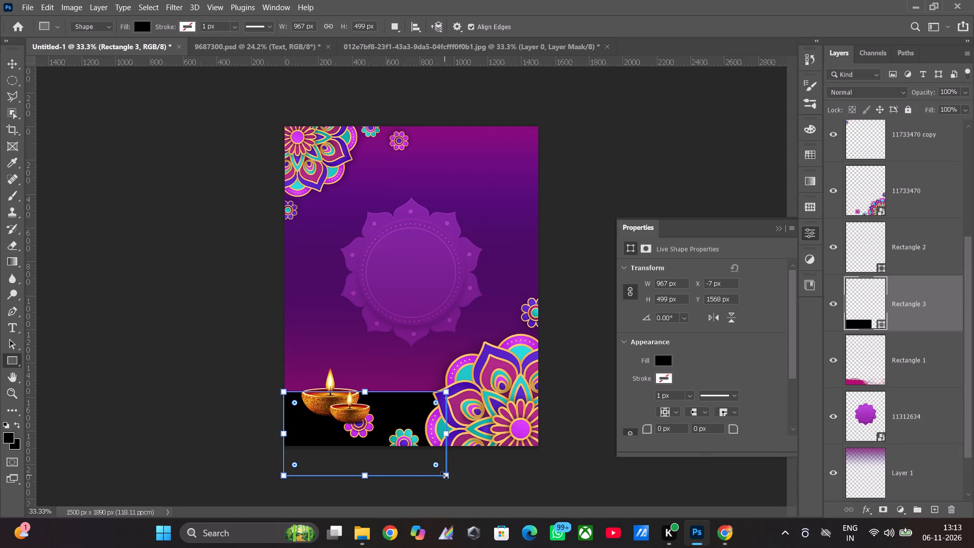
Set the fill of the rectangle behind the diyas to the recently used magenta.
left_click(663, 361)
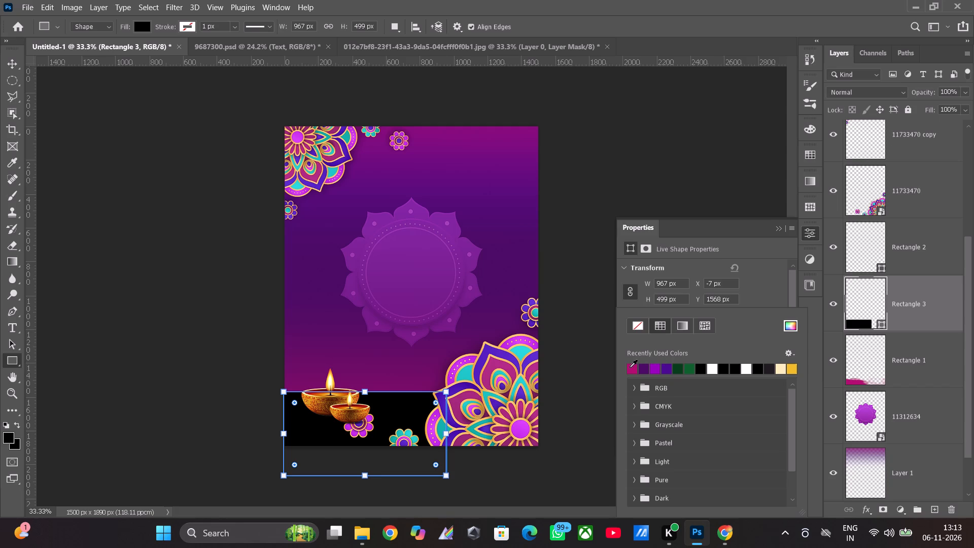
left_click(630, 367)
left_click(780, 223)
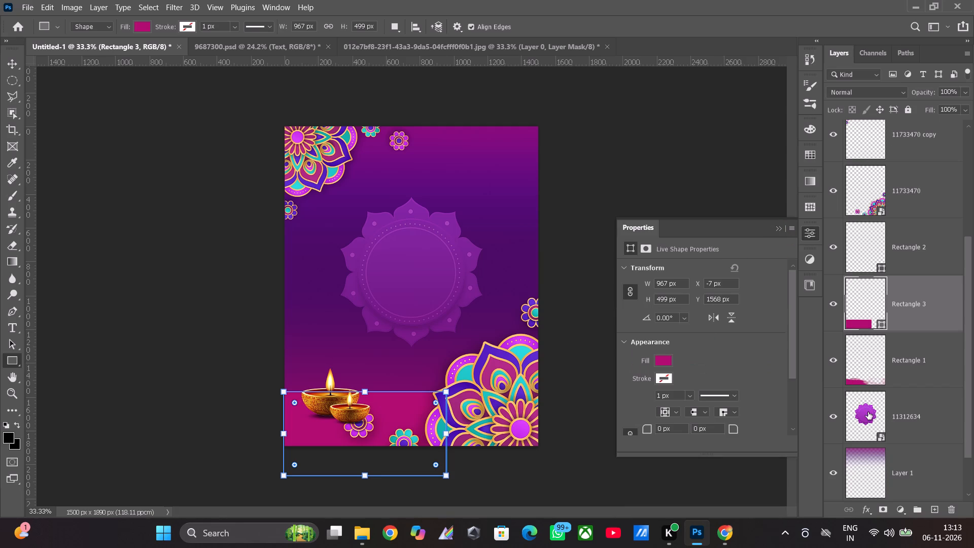
left_click(778, 225)
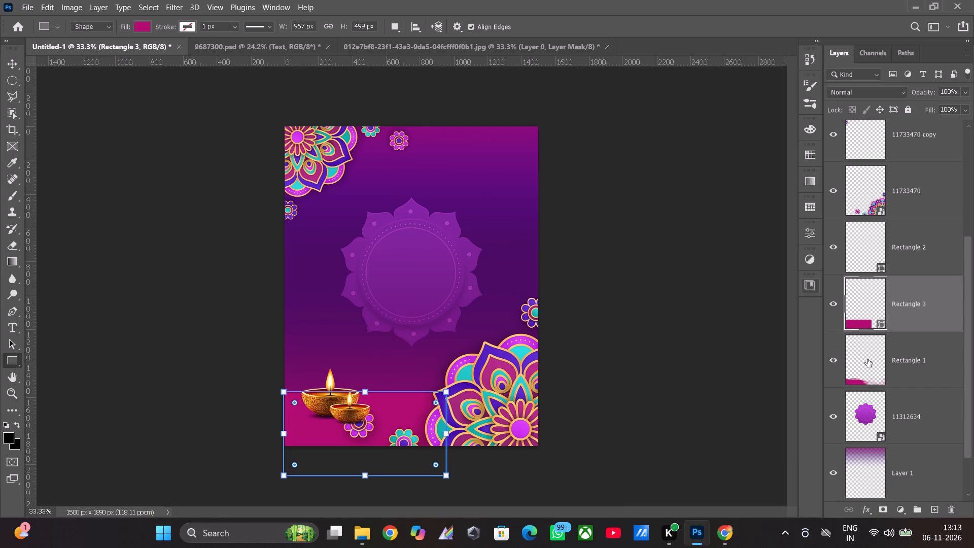
Delete the old, partly erased band layer, Rectangle 1.
left_click(867, 359)
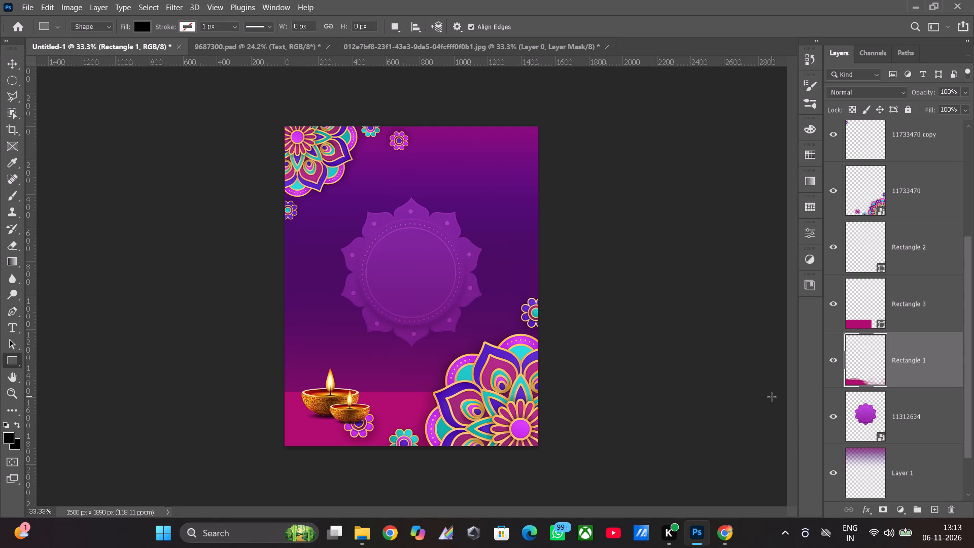
left_click(953, 506)
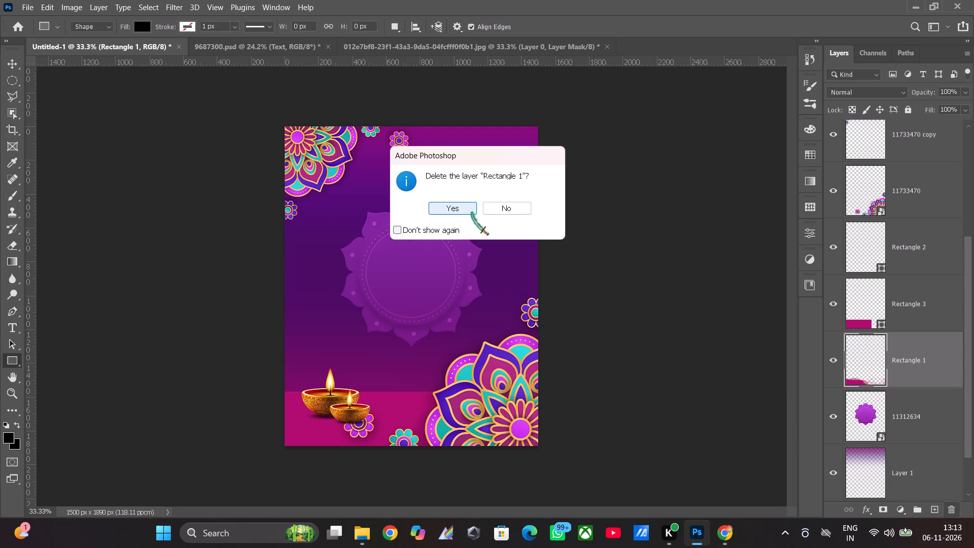
left_click(452, 210)
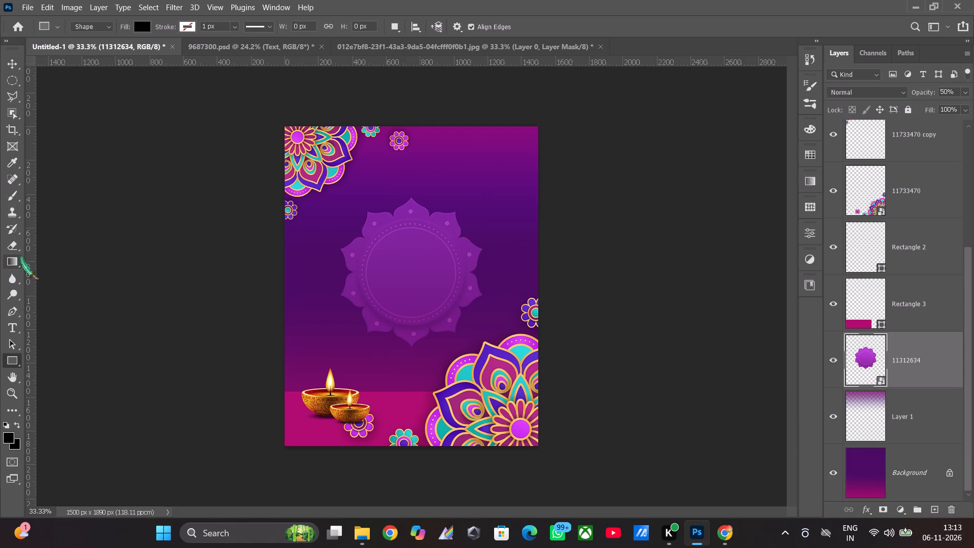
Rasterize the central mandala's smart object with the Eraser tool active.
left_click(13, 245)
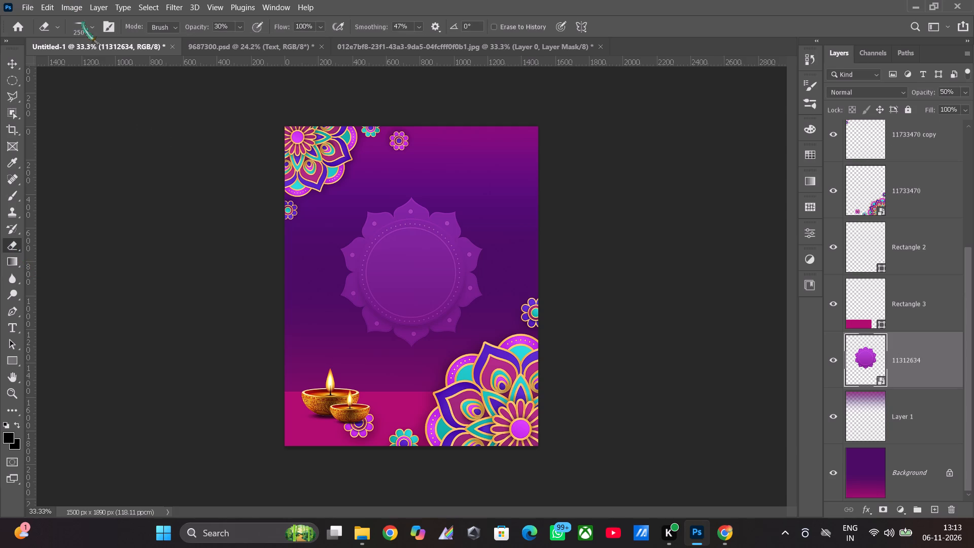
left_click(89, 27)
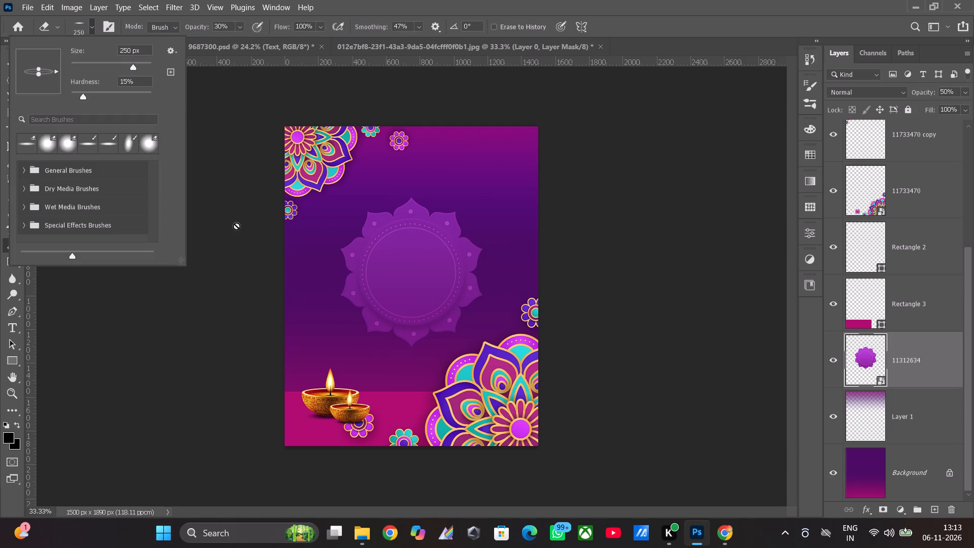
left_click(236, 226)
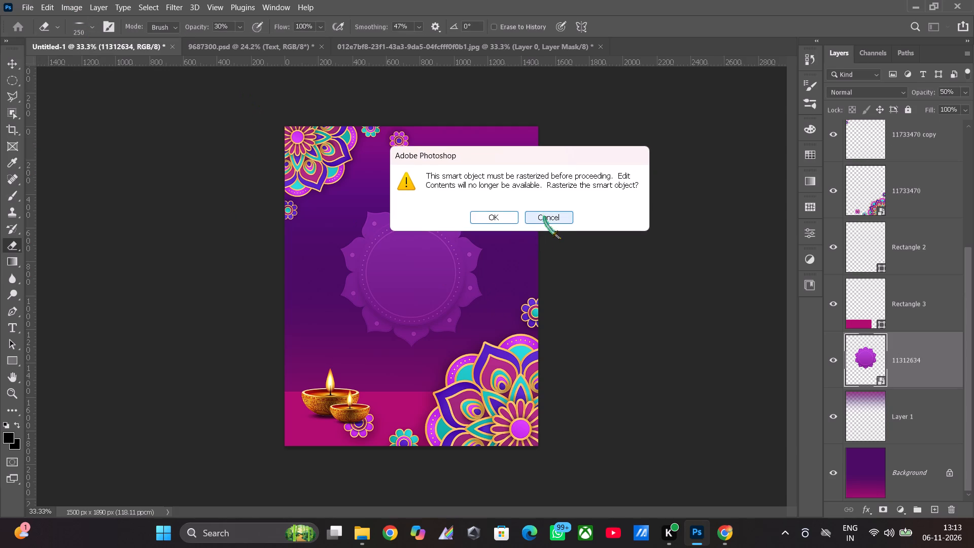
left_click(499, 212)
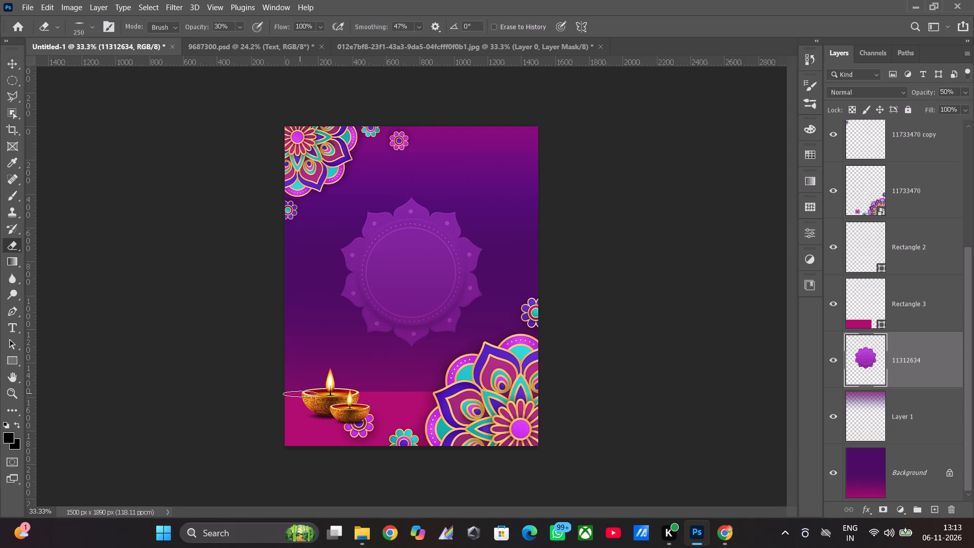
Rasterize the magenta Rectangle 3 and soften its upper edge from the poster's left edge past the large diya with a 400 px eraser.
type("]]")
left_click(303, 392)
double_click(304, 391)
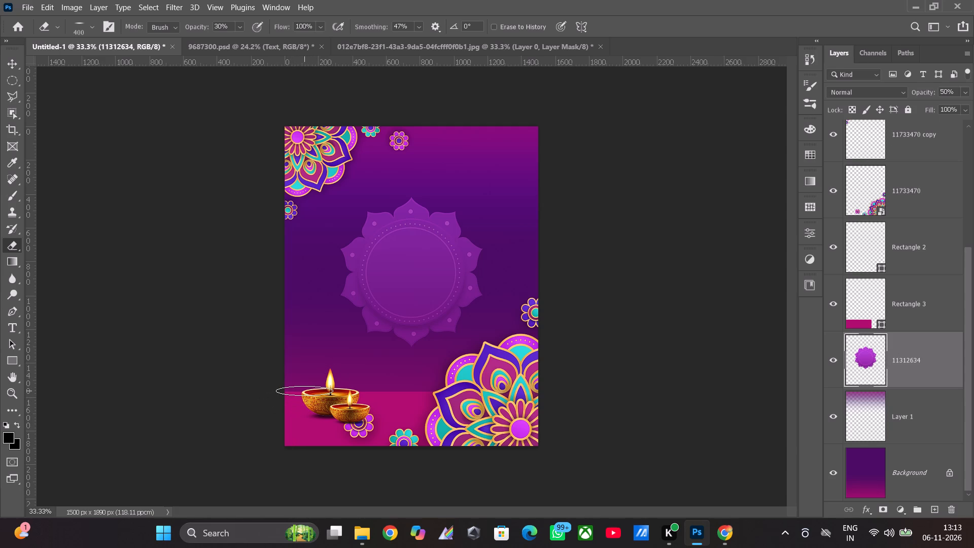
left_click(863, 314)
left_click(332, 389)
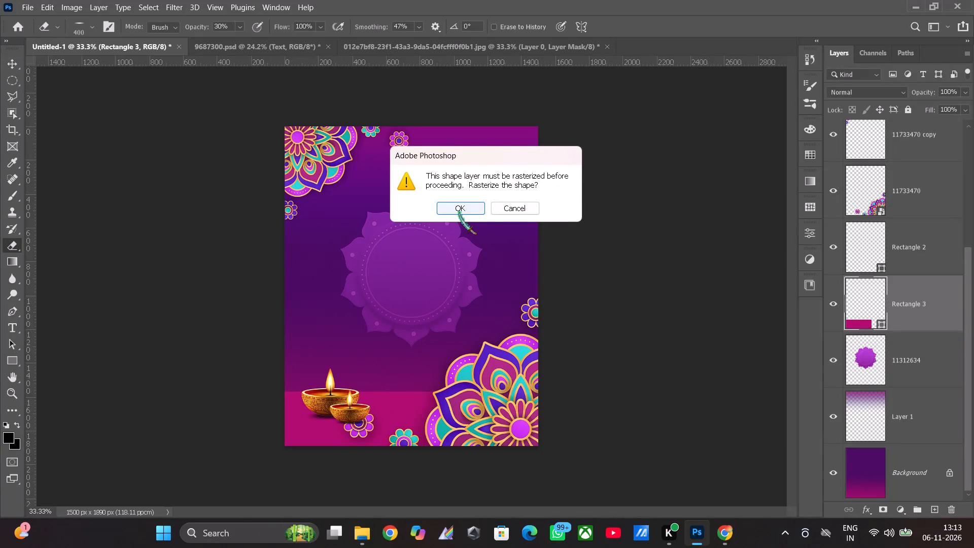
left_click(459, 212)
left_click(464, 208)
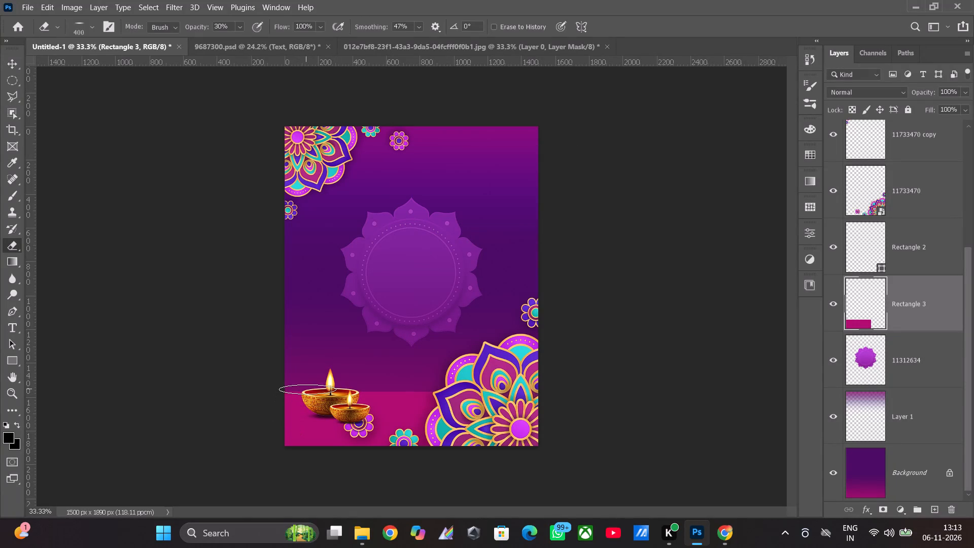
left_click(308, 392)
double_click(309, 392)
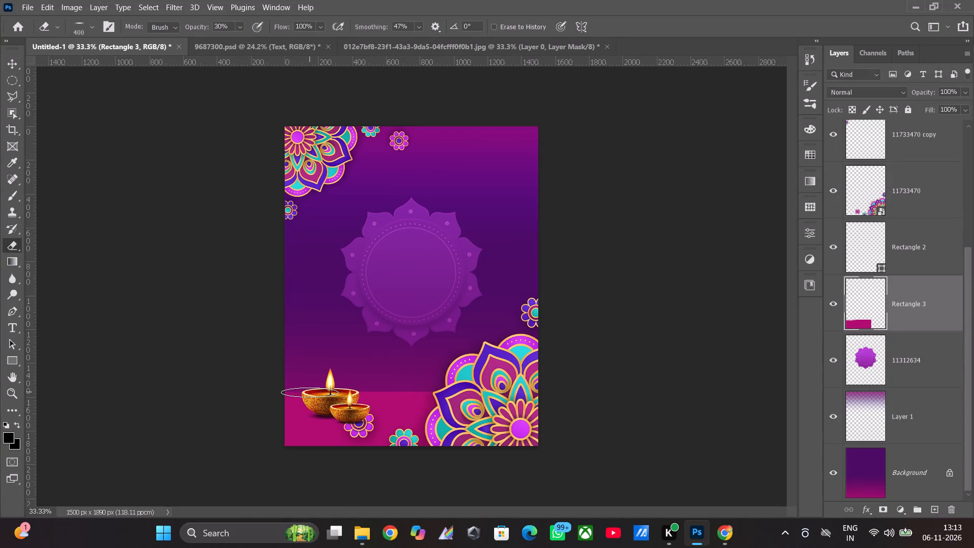
triple_click(309, 392)
left_click(285, 388)
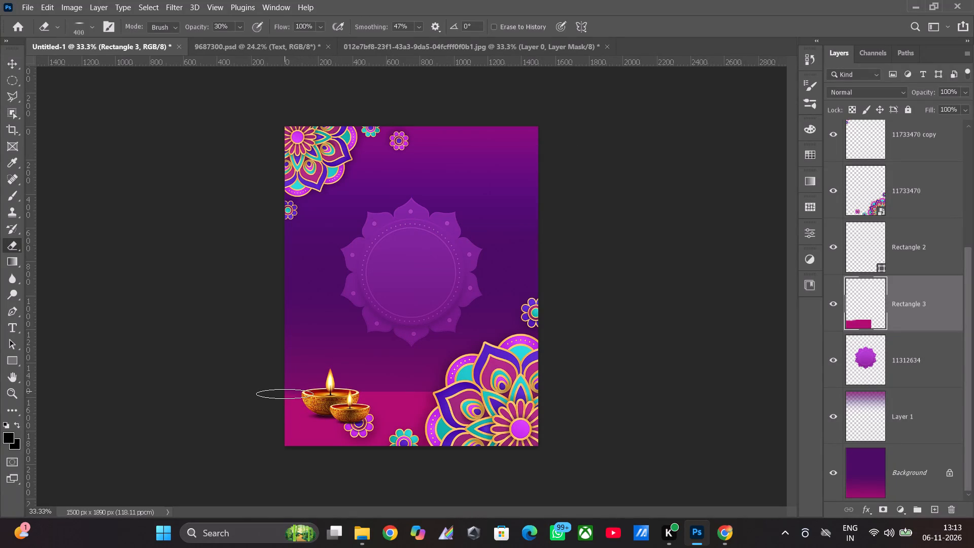
triple_click(285, 394)
triple_click(344, 391)
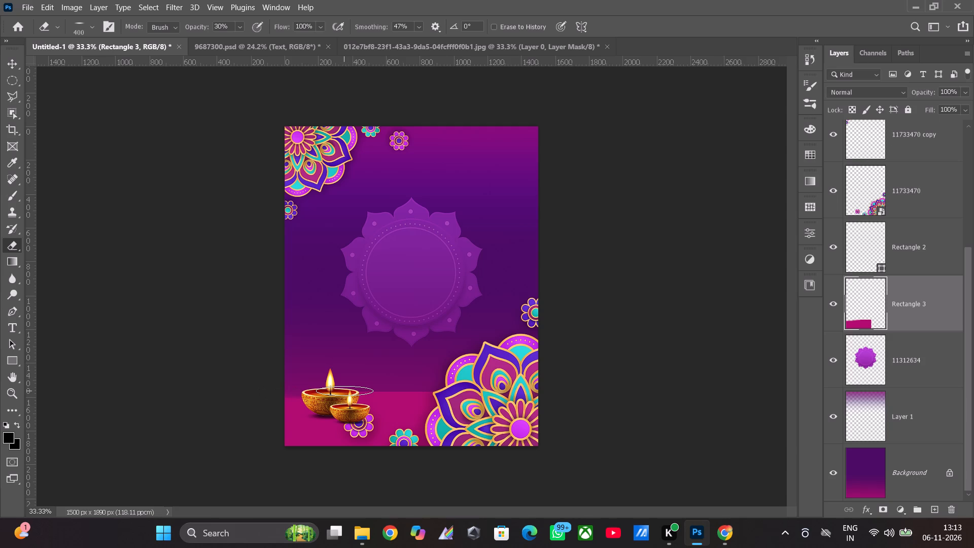
double_click(344, 391)
Continue softening the magenta band's upper edge from the small diya to the corner mandala with short eraser dabs.
double_click(361, 393)
left_click(371, 393)
double_click(375, 393)
left_click_drag(379, 393, 384, 394)
double_click(393, 394)
double_click(406, 394)
left_click(413, 394)
left_click(425, 394)
left_click(429, 394)
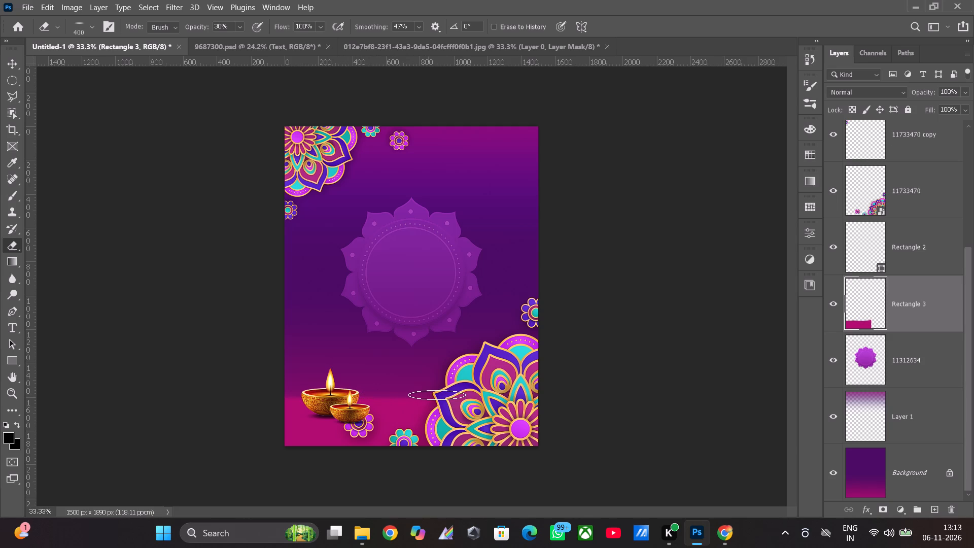
left_click_drag(437, 395, 446, 395)
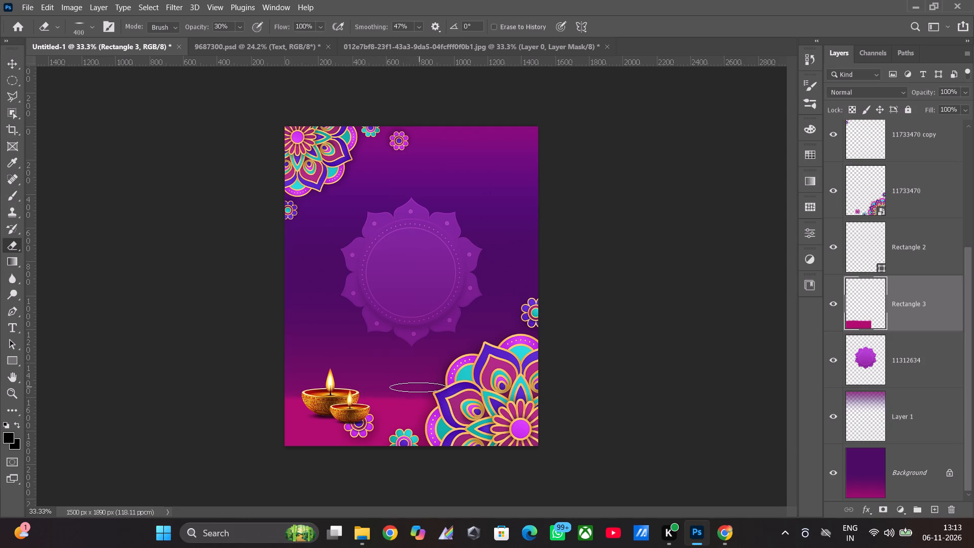
Erase again along the band's upper edge between the small diya and the corner mandala to even out the fade.
left_click(406, 390)
left_click(396, 392)
left_click(393, 391)
left_click_drag(404, 387, 396, 393)
left_click(381, 398)
left_click(409, 398)
left_click(435, 397)
left_click(428, 399)
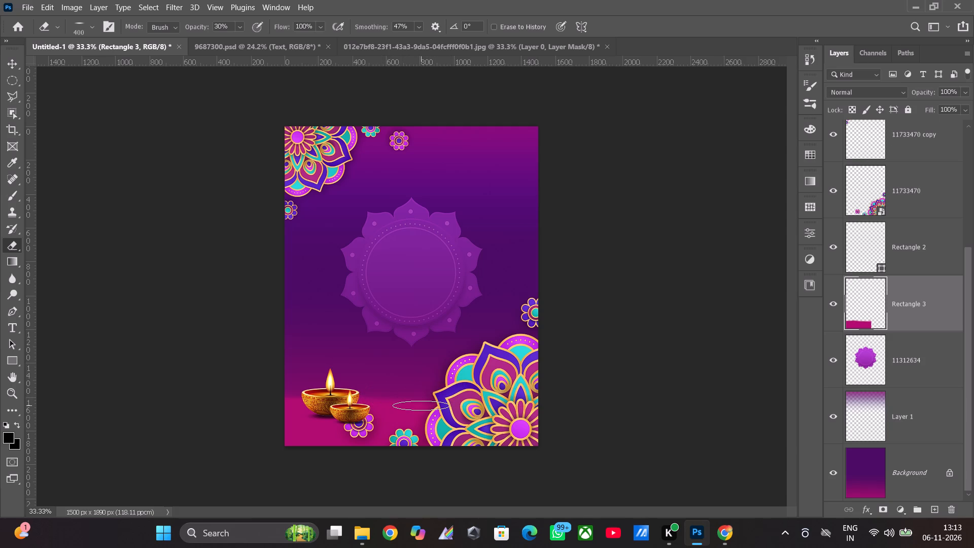
triple_click(427, 390)
left_click(430, 393)
Make a slightly lower eraser pass along the band's upper edge, from the poster's left edge to behind the corner mandala.
left_click(296, 399)
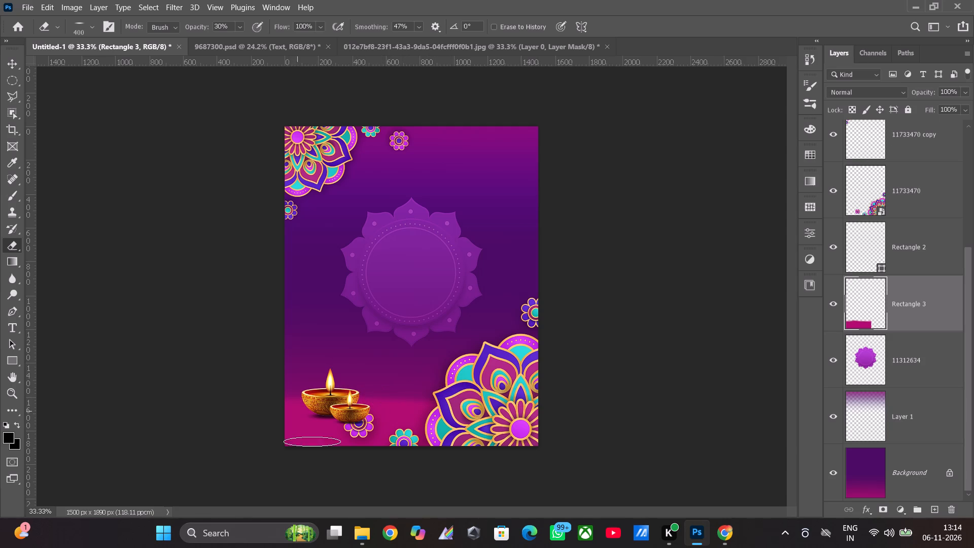
left_click(363, 399)
left_click_drag(407, 398, 409, 403)
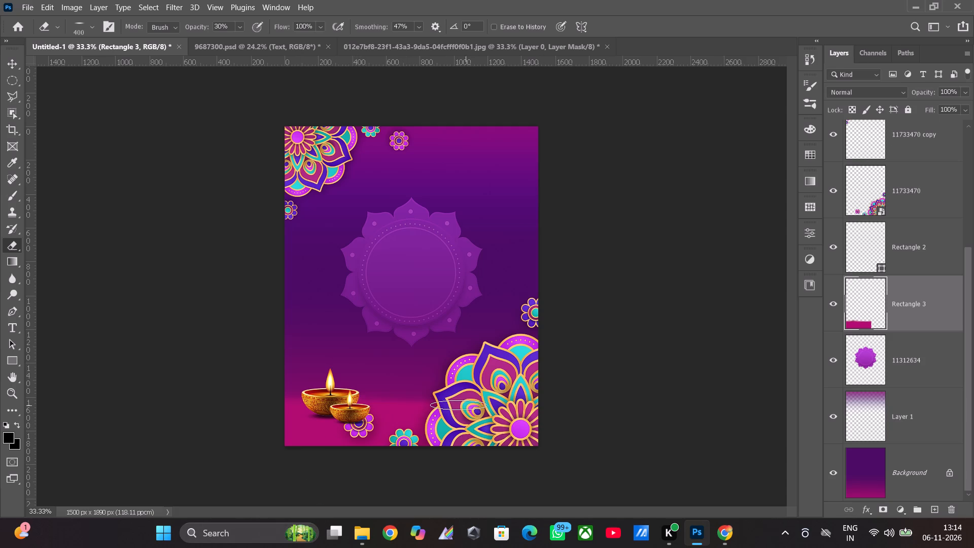
left_click_drag(453, 399, 462, 402)
Blend the band's upper edge further with eraser dabs from the poster's left edge towards the corner mandala, repeating around the large diya.
left_click(264, 395)
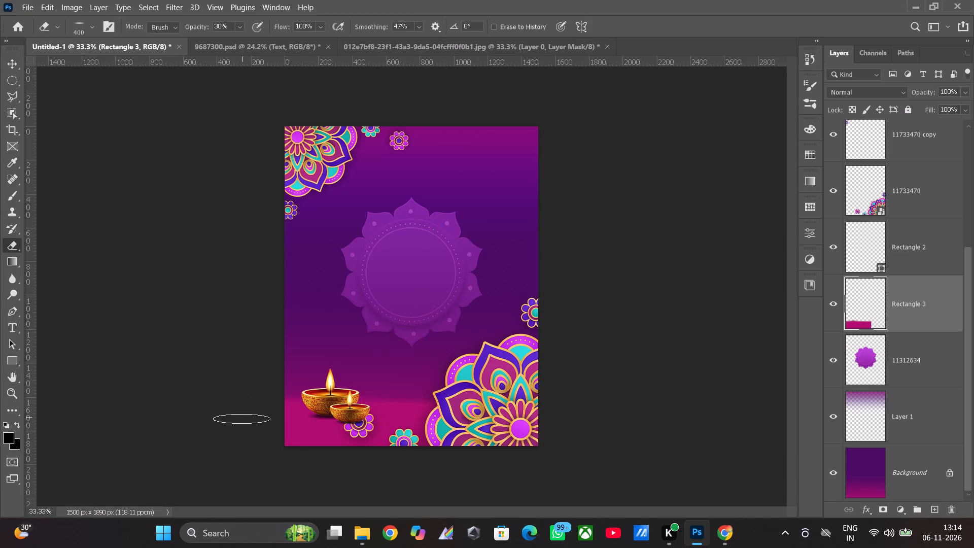
left_click(279, 397)
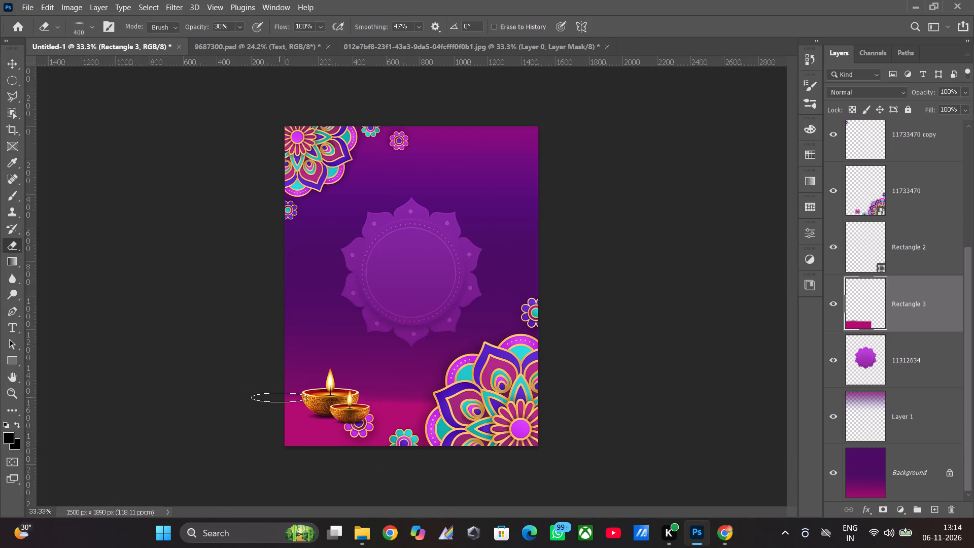
left_click(289, 396)
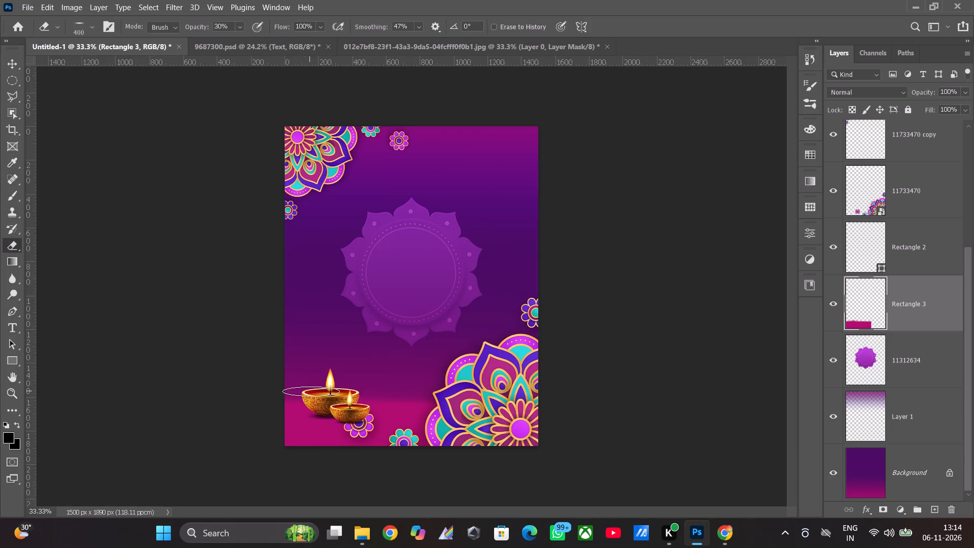
left_click(312, 391)
left_click_drag(328, 393, 335, 394)
left_click(347, 394)
left_click_drag(360, 396, 365, 397)
left_click(386, 396)
left_click_drag(411, 396, 416, 397)
left_click(308, 397)
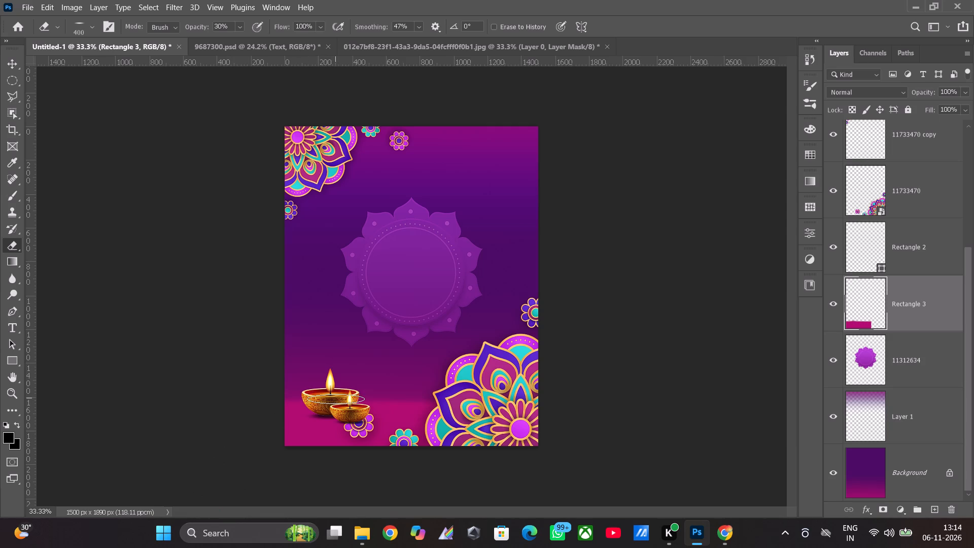
left_click(336, 399)
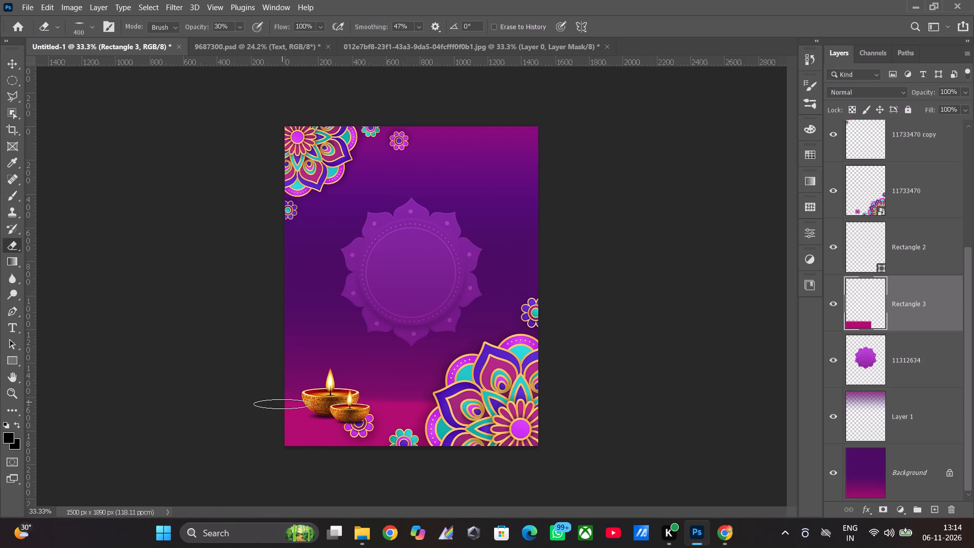
left_click(288, 400)
Fade the magenta base band's upper edge a little more beside the small diya and behind the lower corner mandala with the Eraser.
left_click(371, 397)
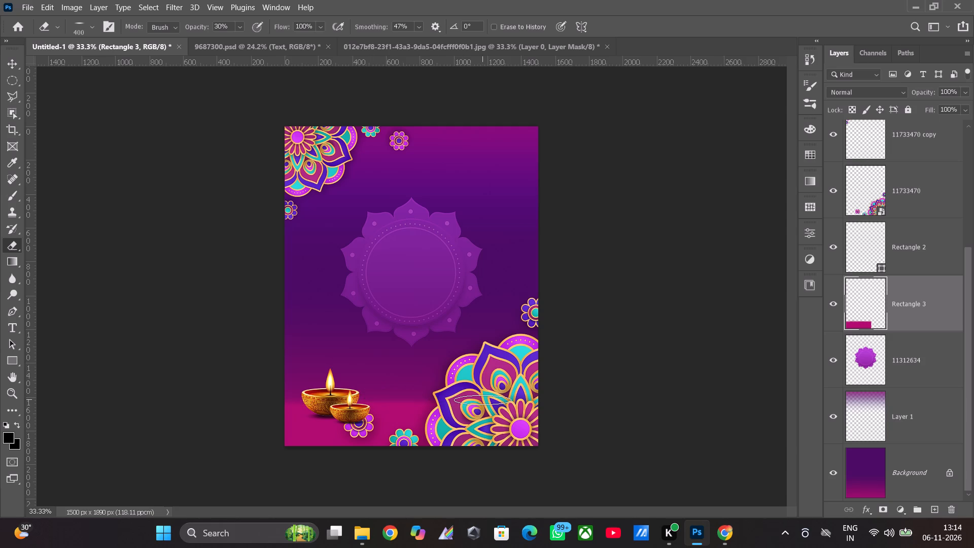
left_click_drag(438, 395, 464, 398)
Toggle the visibility of the upper magenta gradient layer, Layer 1, to compare the background, and delete that layer.
left_click(828, 418)
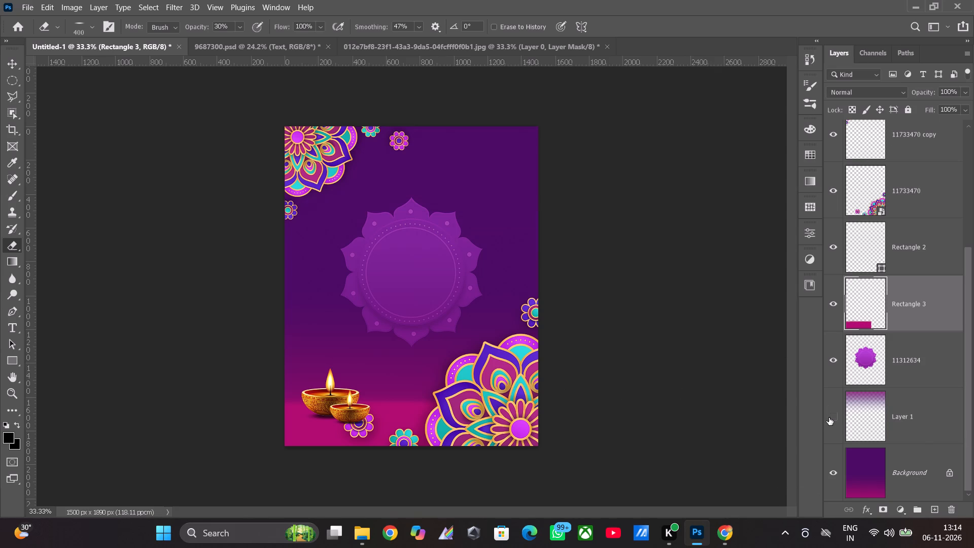
left_click(829, 418)
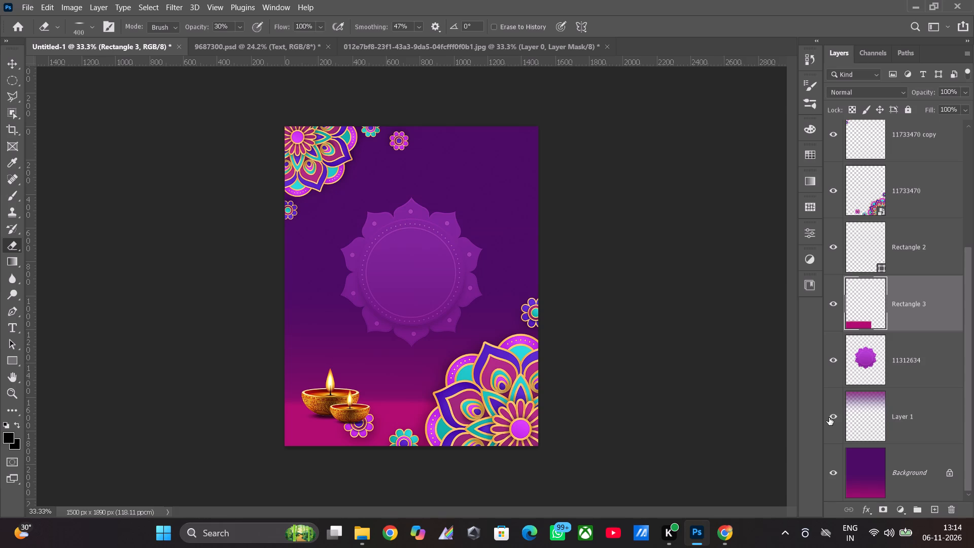
left_click(829, 418)
left_click(865, 422)
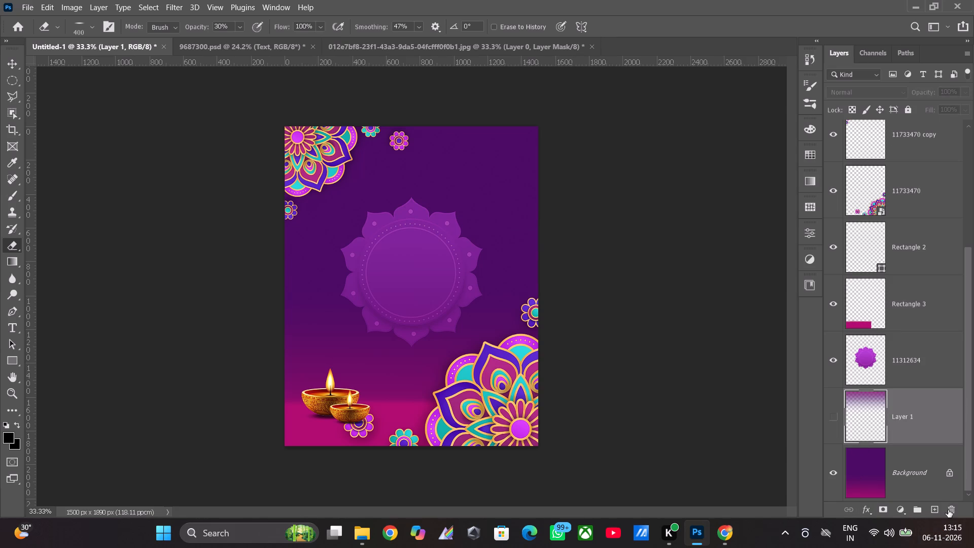
left_click(948, 510)
left_click(452, 206)
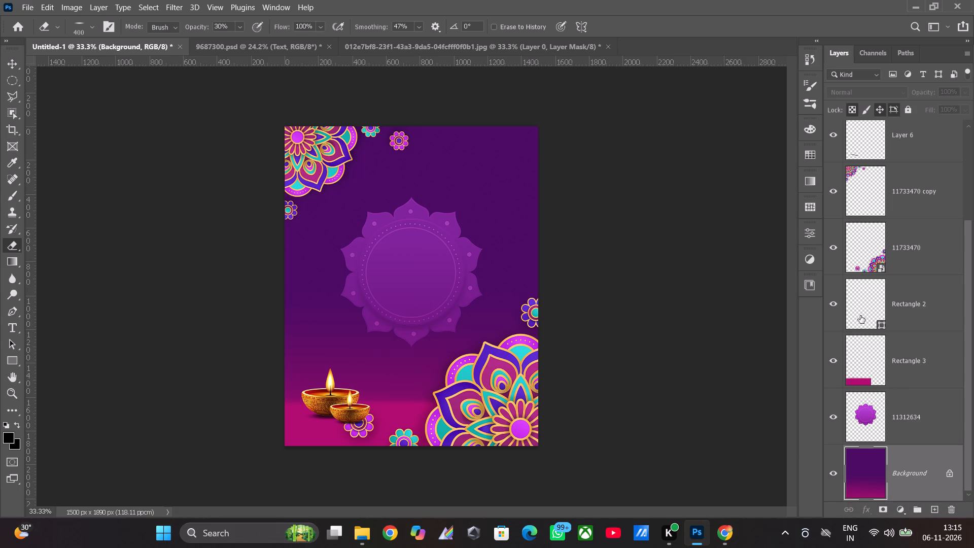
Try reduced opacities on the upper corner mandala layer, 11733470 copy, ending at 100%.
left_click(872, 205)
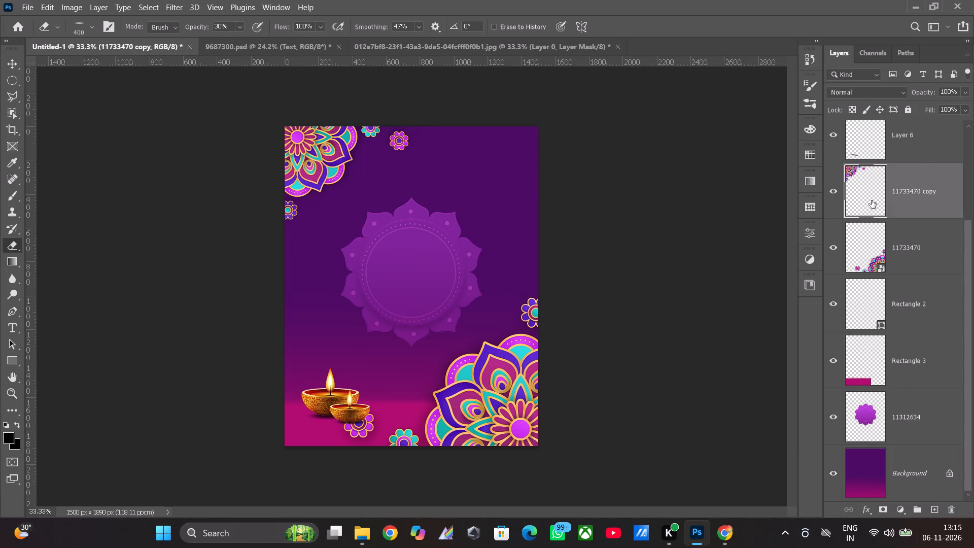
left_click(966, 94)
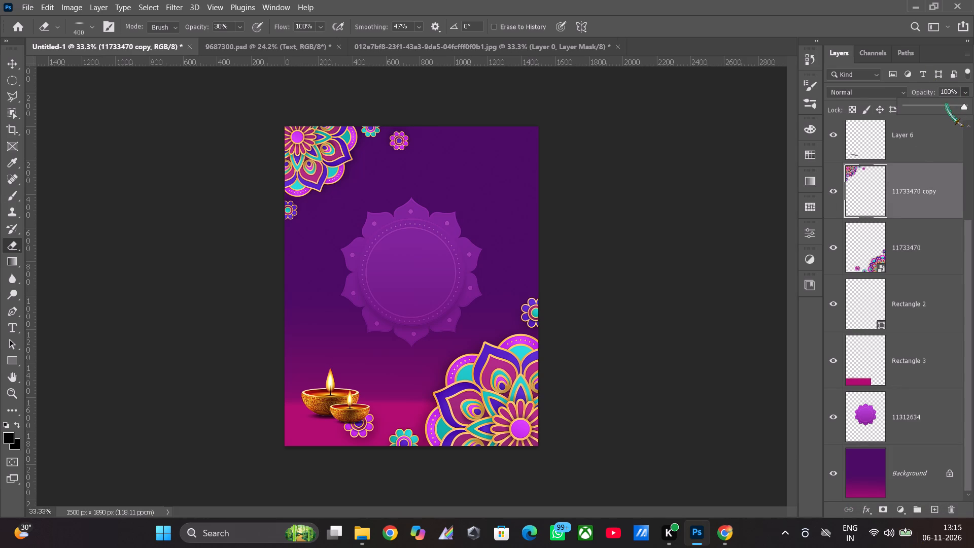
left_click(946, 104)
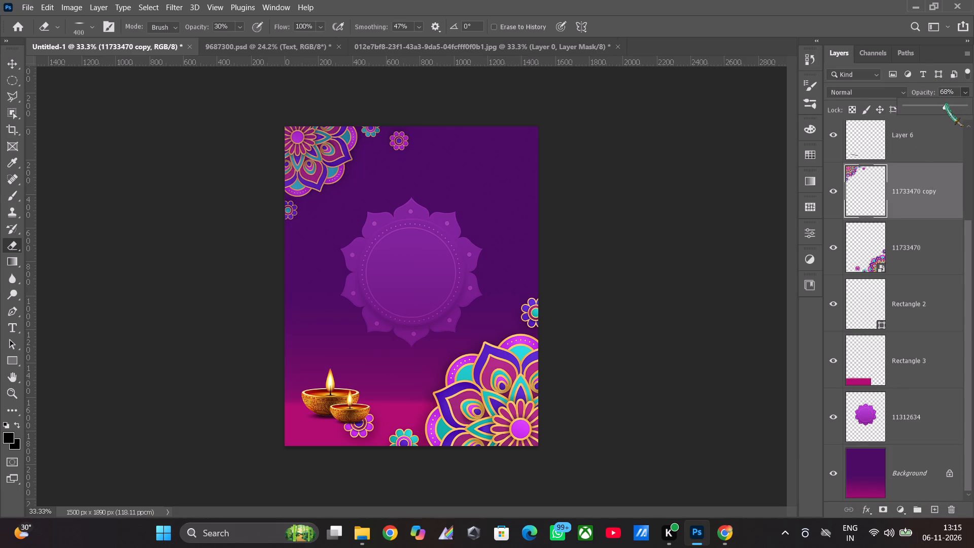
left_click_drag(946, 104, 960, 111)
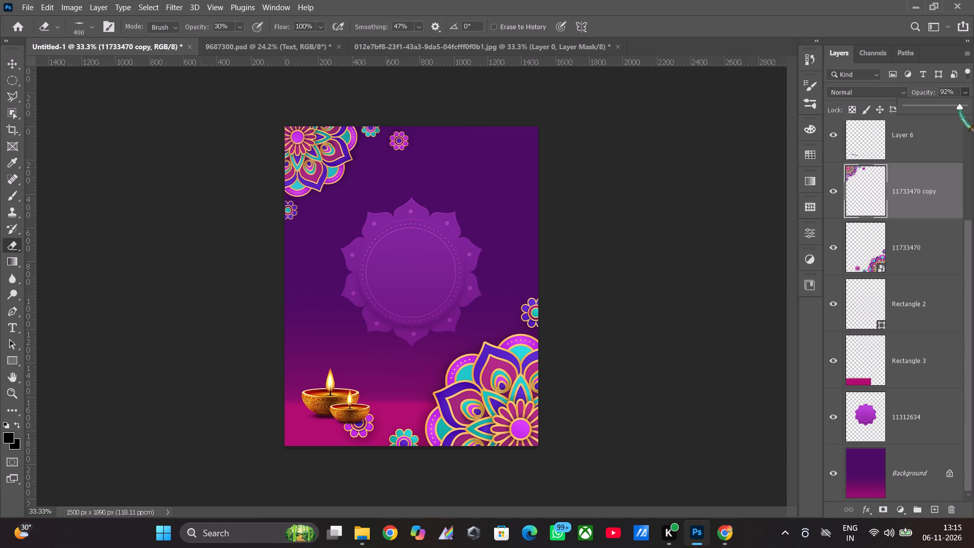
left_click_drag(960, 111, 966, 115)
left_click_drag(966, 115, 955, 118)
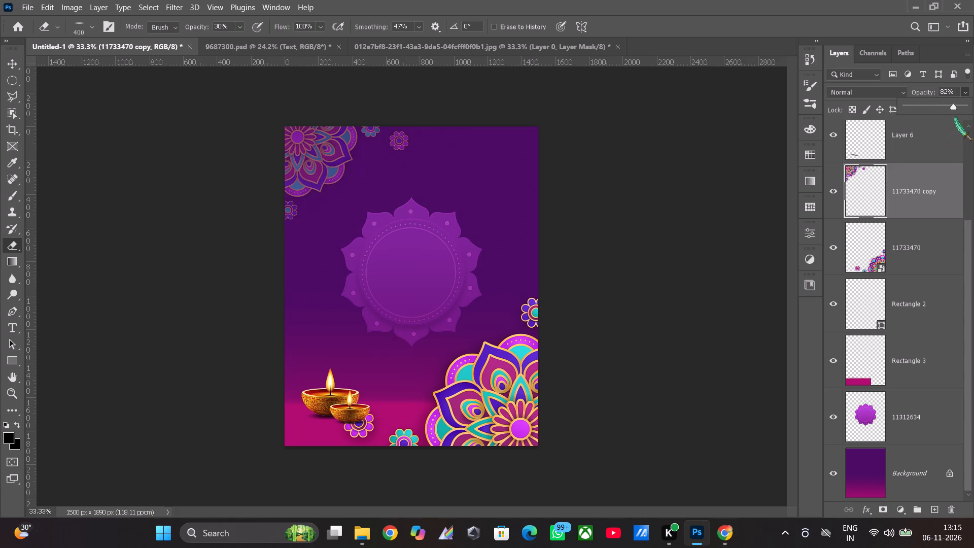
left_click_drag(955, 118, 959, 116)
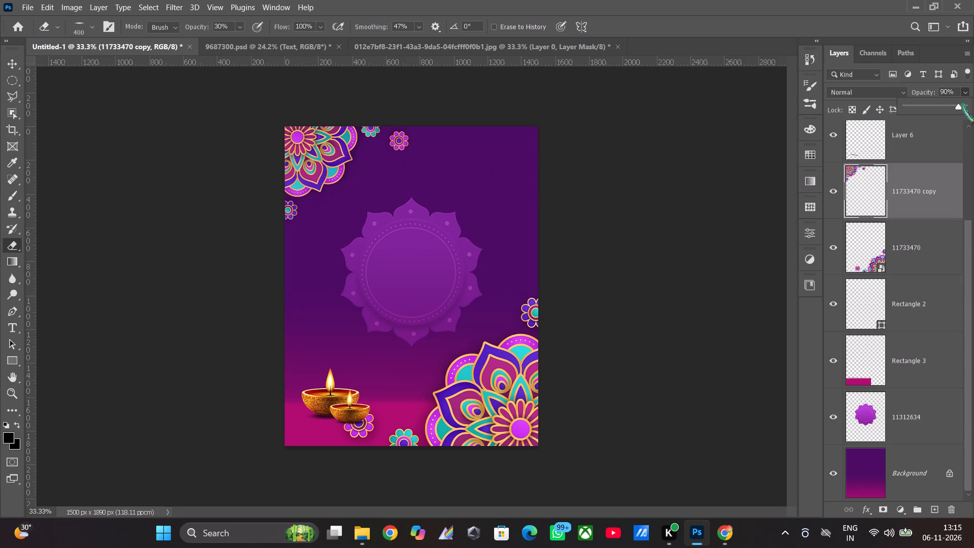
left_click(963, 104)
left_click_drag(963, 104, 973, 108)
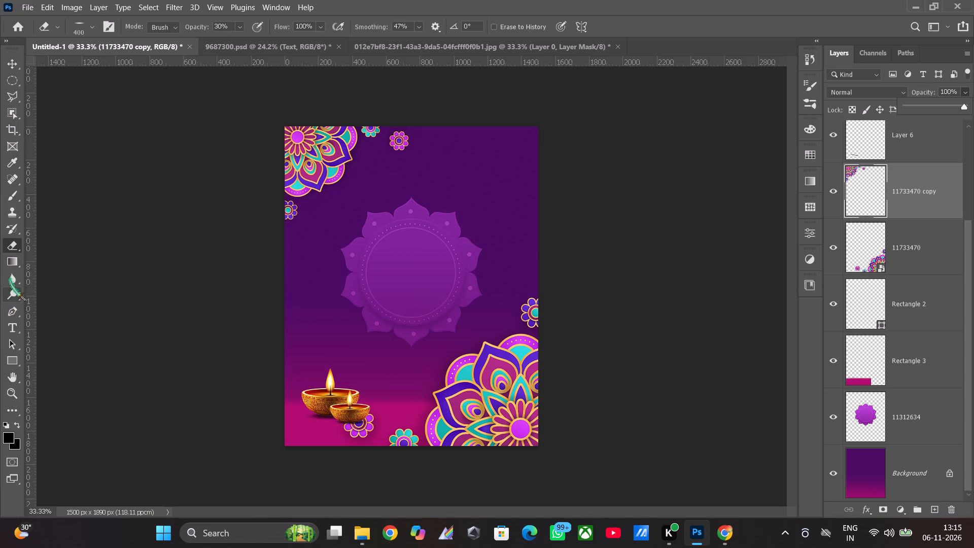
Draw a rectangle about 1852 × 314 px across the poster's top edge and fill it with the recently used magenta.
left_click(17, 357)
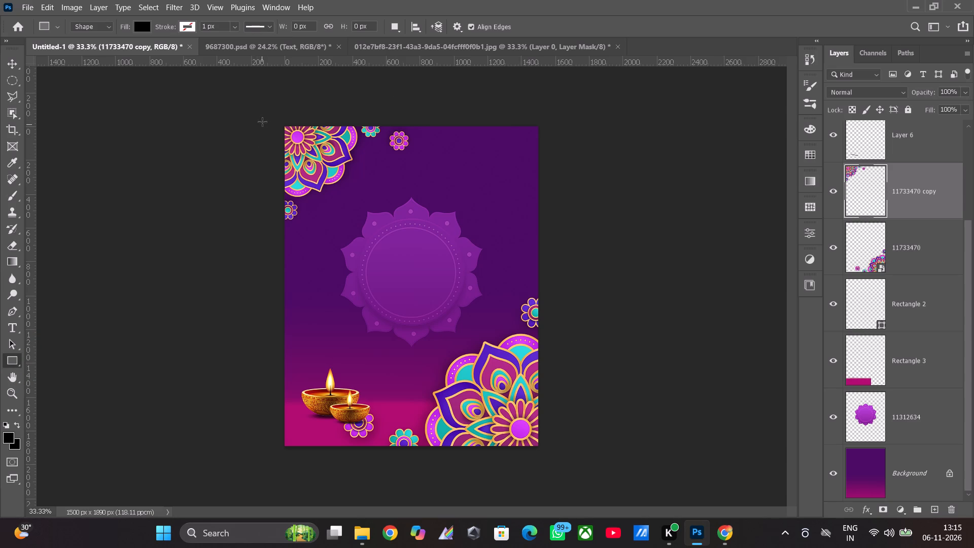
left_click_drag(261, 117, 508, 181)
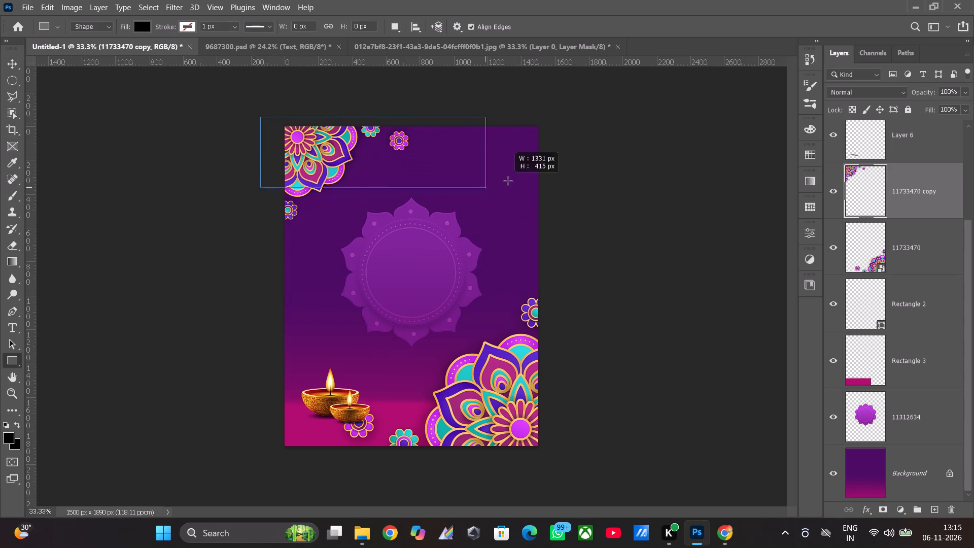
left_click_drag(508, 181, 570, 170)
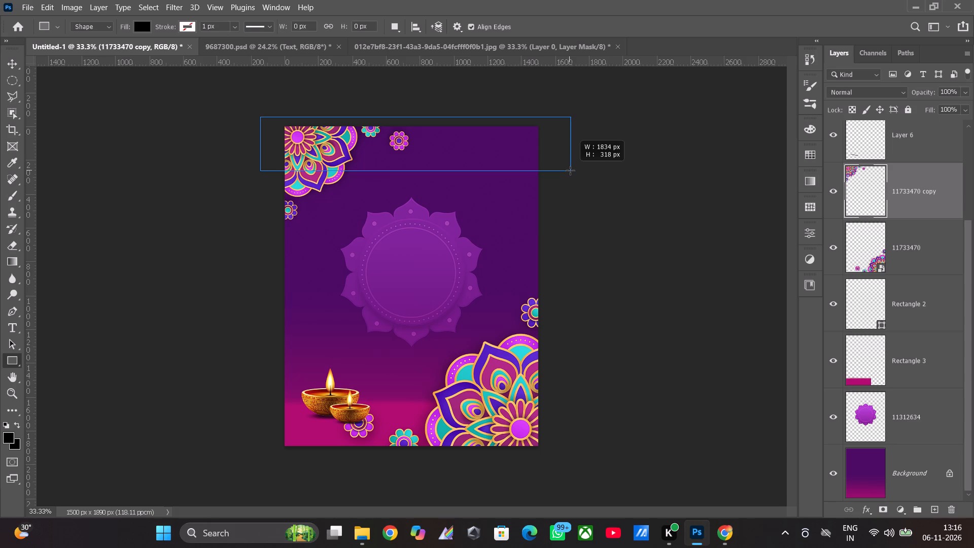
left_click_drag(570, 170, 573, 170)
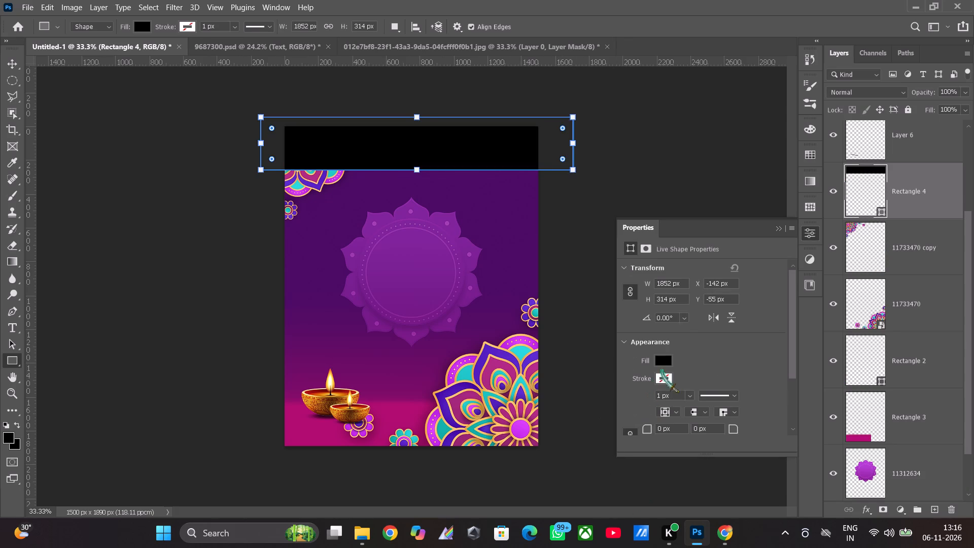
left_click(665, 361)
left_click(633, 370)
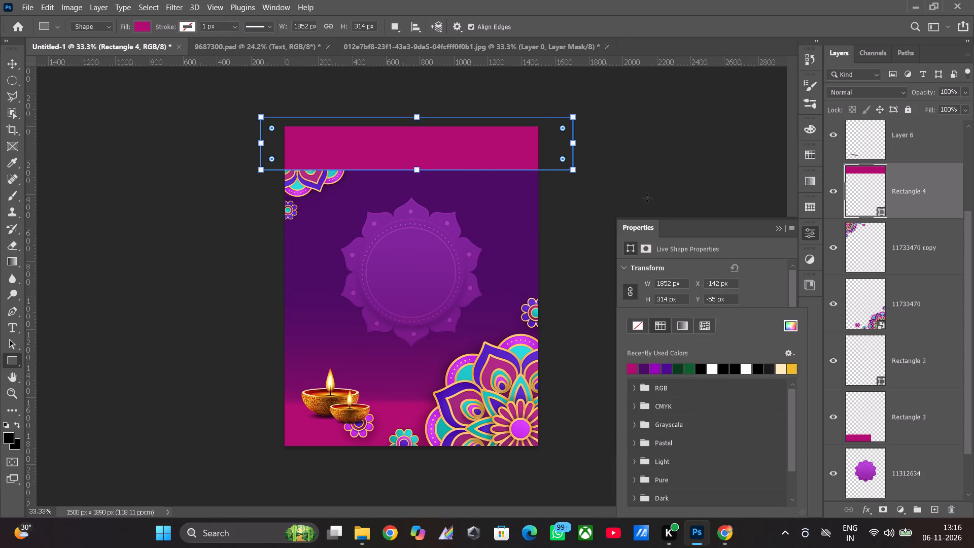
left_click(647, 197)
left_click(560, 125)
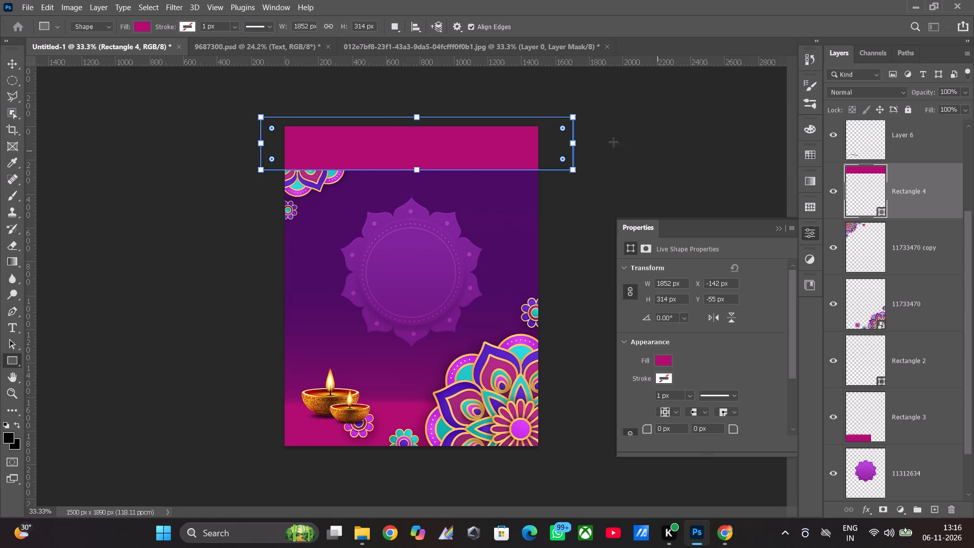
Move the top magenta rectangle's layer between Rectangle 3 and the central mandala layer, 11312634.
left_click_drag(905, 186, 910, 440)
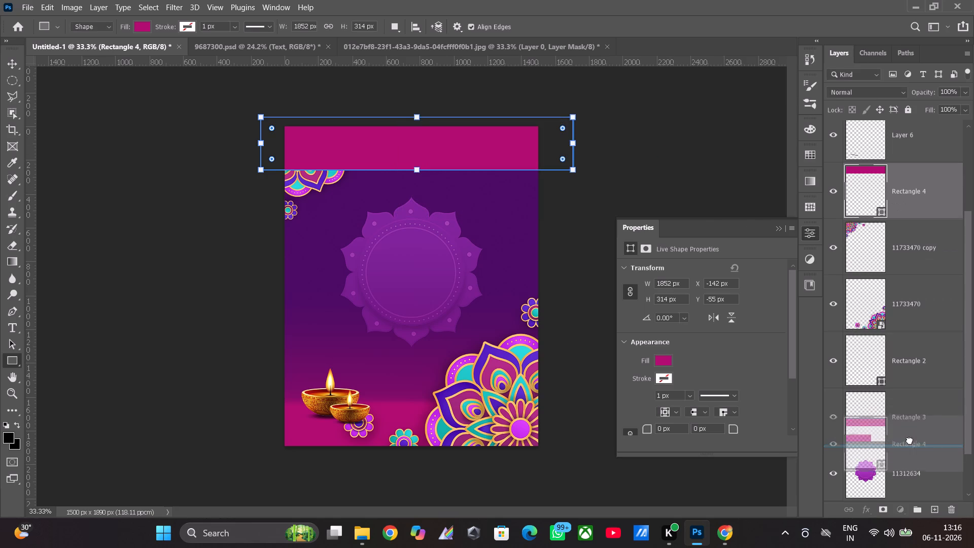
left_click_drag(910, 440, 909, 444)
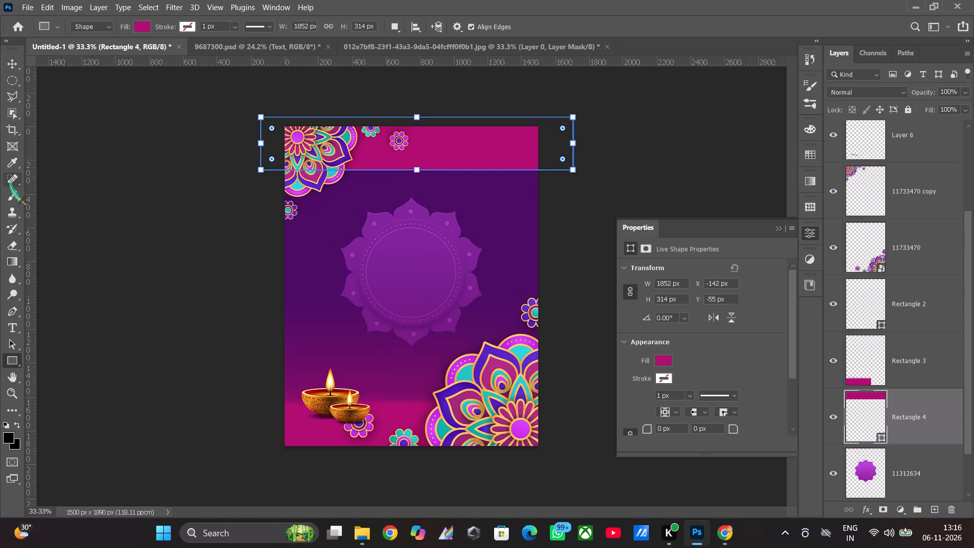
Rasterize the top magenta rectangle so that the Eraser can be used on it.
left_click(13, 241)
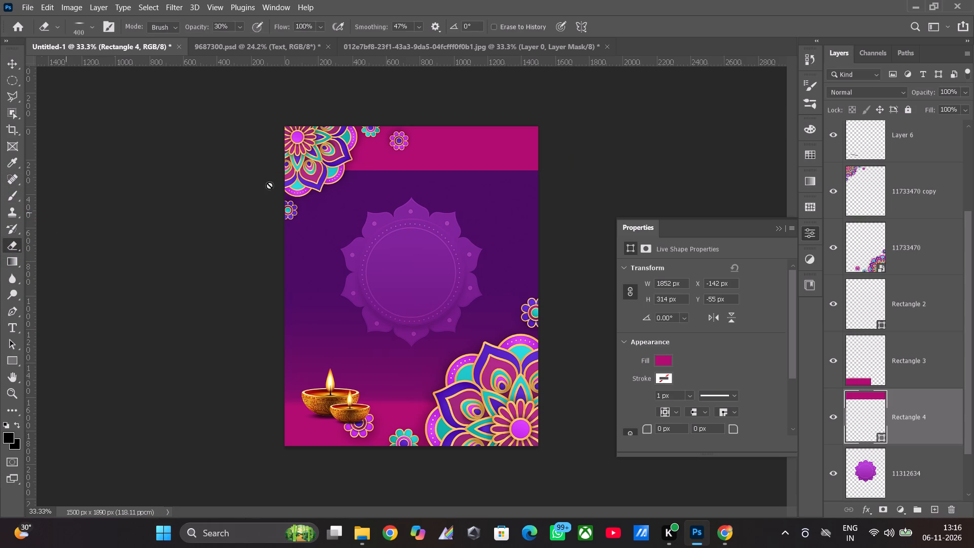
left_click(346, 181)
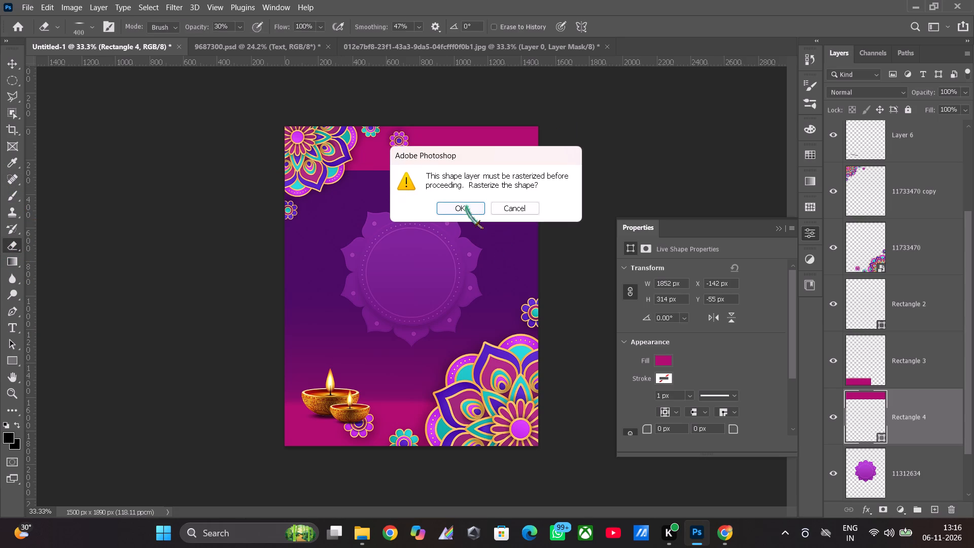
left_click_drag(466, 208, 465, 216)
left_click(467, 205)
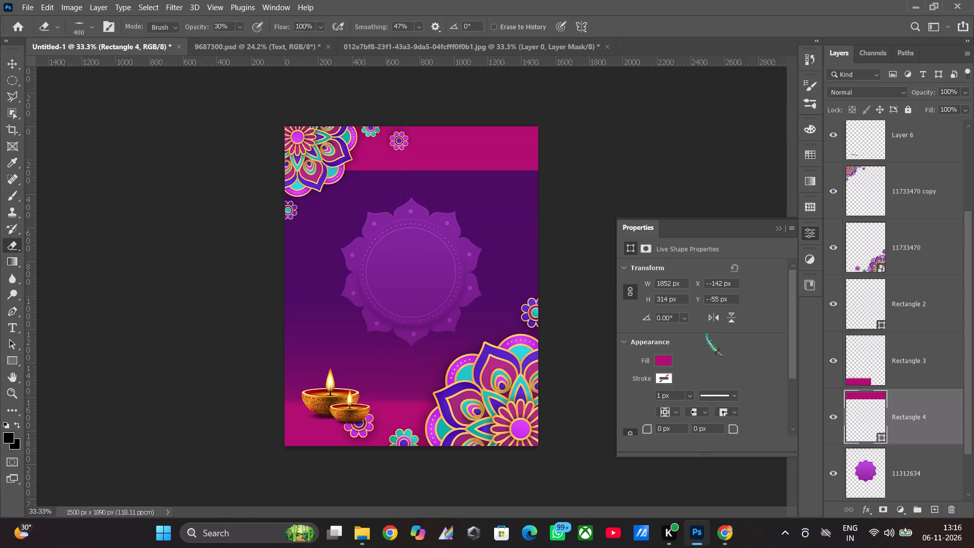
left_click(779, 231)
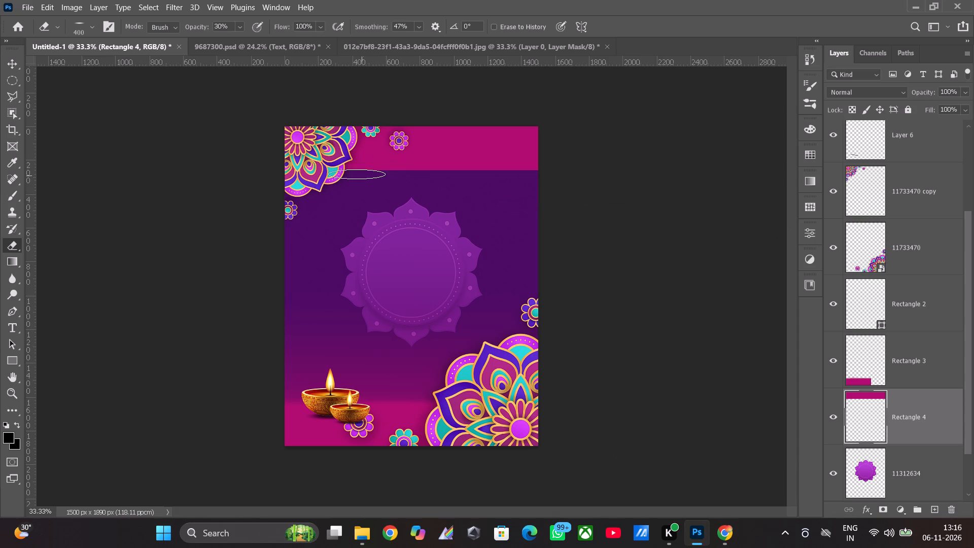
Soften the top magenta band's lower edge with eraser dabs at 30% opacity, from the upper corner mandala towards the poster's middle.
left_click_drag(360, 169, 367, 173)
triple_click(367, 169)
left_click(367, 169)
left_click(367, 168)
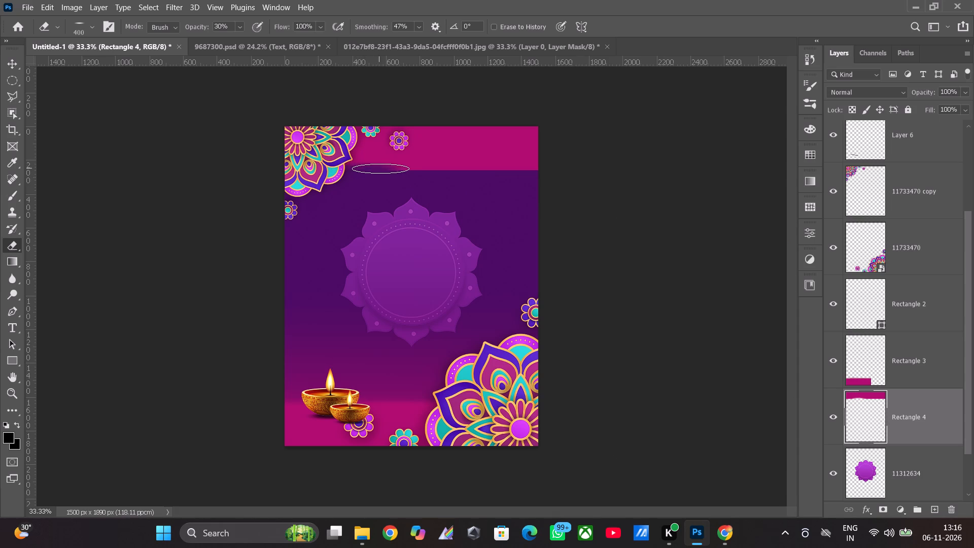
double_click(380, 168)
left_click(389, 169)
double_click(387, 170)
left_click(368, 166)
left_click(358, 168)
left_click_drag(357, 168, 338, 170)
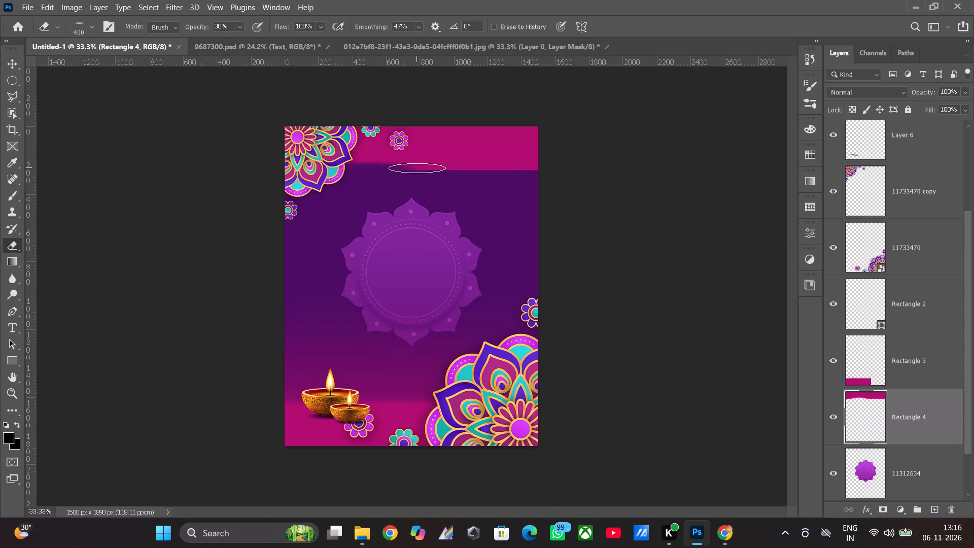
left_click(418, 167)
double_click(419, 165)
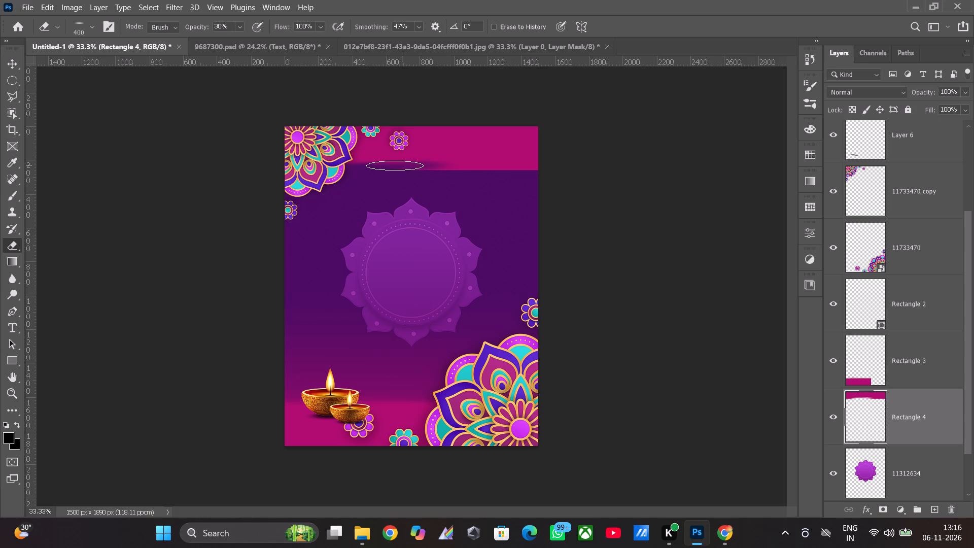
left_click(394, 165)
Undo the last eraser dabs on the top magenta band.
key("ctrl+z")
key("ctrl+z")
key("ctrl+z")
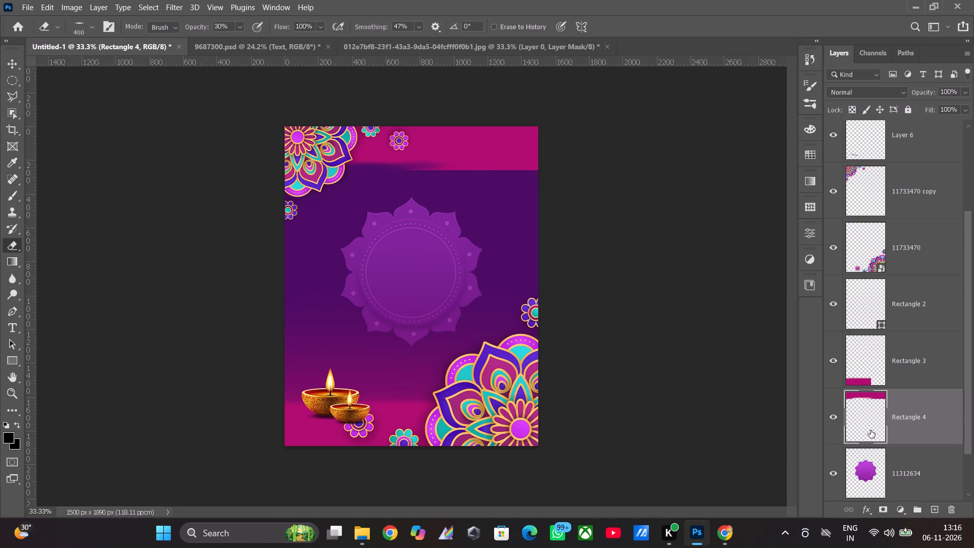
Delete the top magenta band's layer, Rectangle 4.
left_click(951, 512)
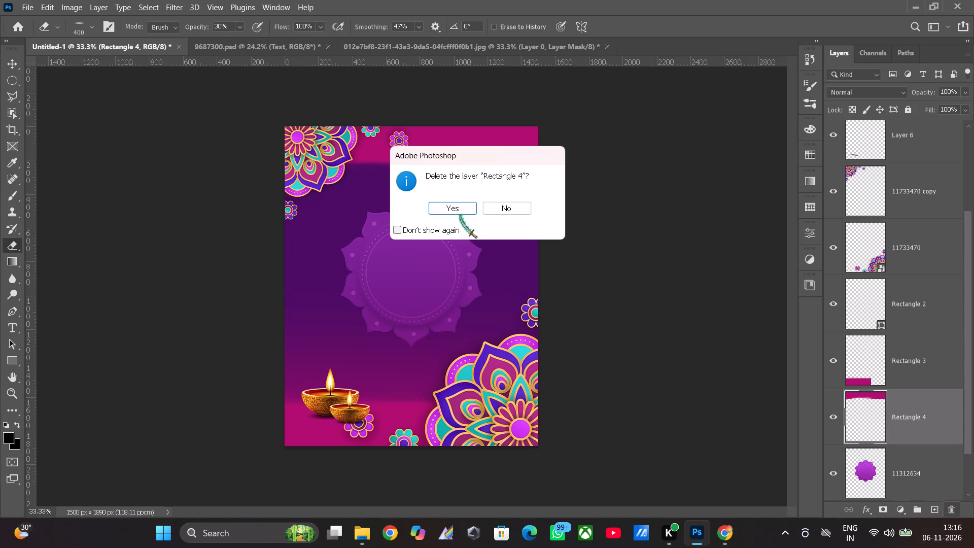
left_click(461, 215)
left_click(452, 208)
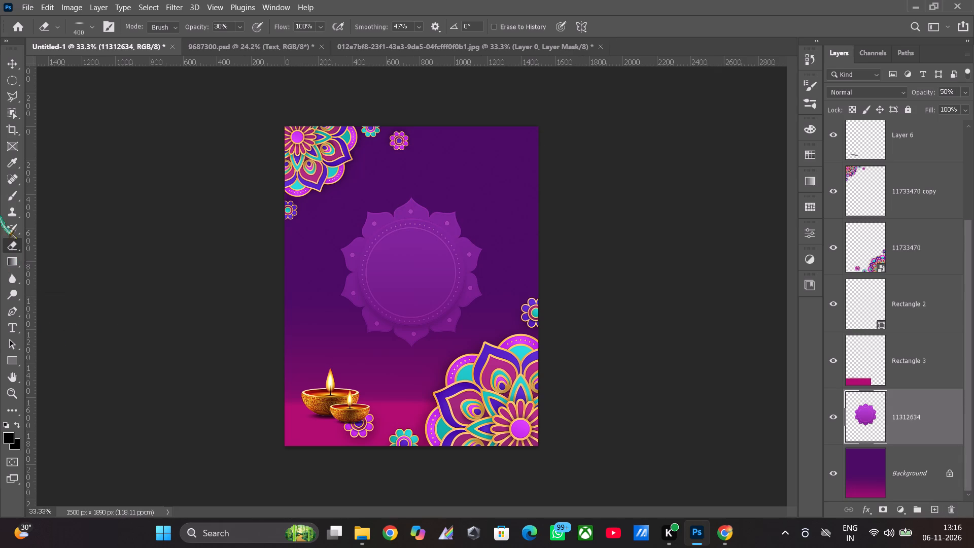
Edit the transparent-to-magenta gradient by removing its magenta colour stop and moving the purple stop inward.
left_click(7, 259)
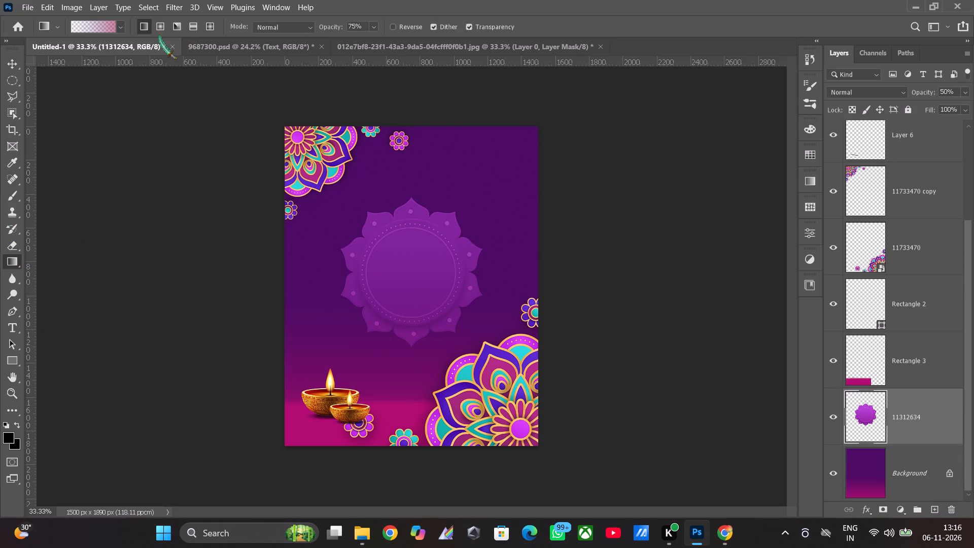
left_click(120, 28)
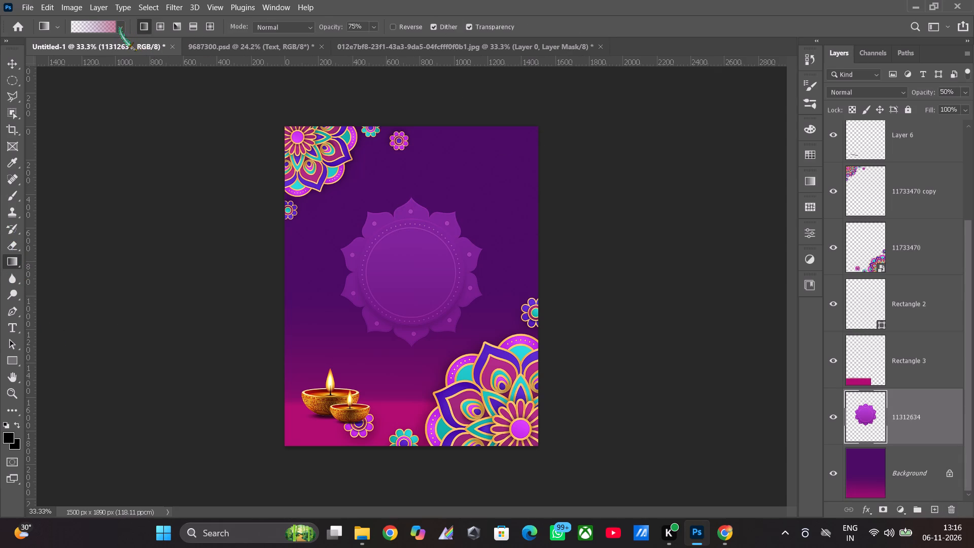
left_click(121, 24)
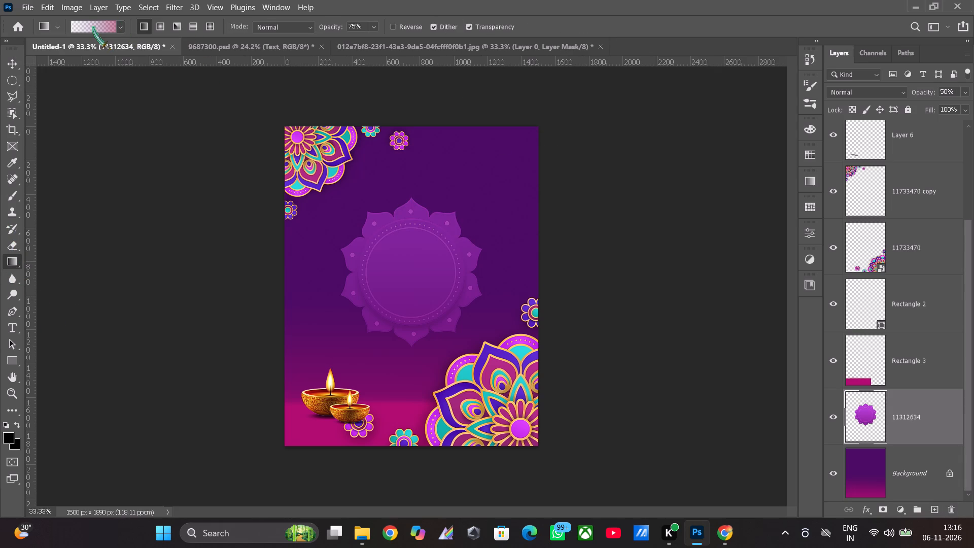
left_click(93, 27)
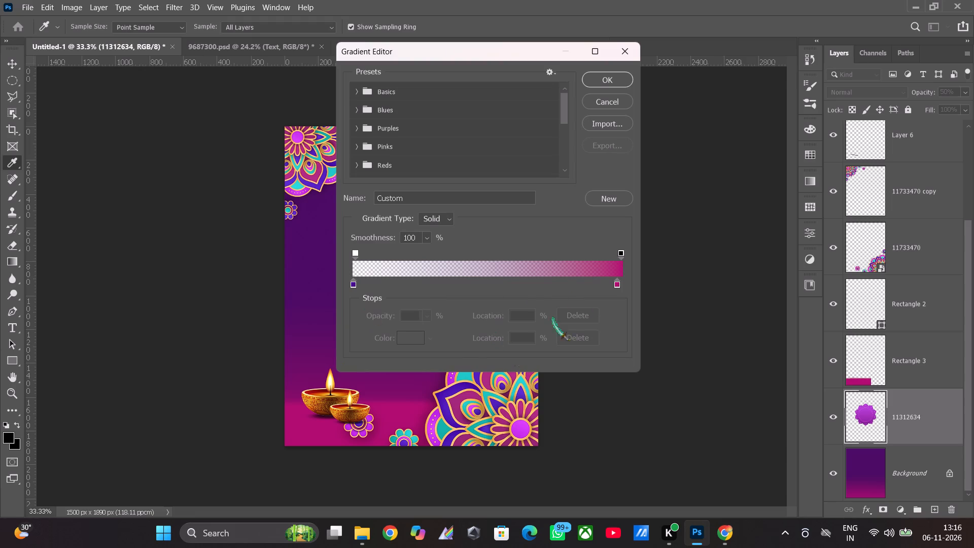
left_click_drag(620, 285, 500, 273)
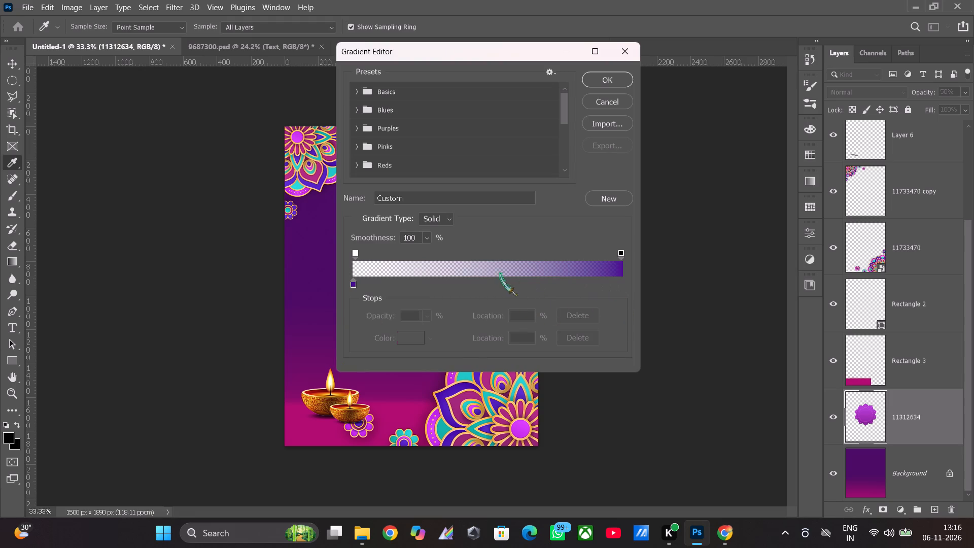
left_click_drag(500, 273, 478, 273)
left_click_drag(354, 284, 491, 297)
left_click_drag(353, 285, 560, 323)
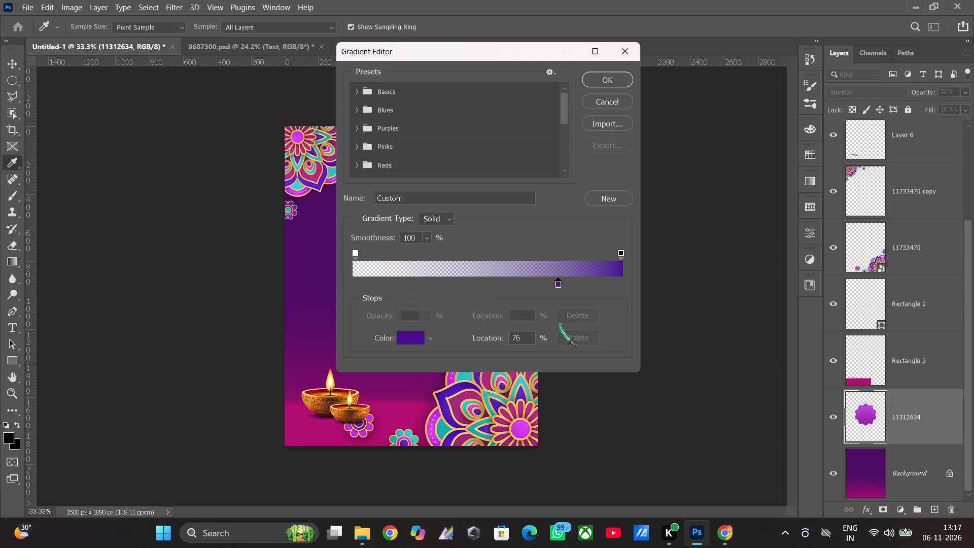
left_click_drag(560, 323, 528, 326)
Recolour the gradient's remaining stop to magenta b00c70, sampled from the poster's base band, and set its location to 50%.
left_click(424, 337)
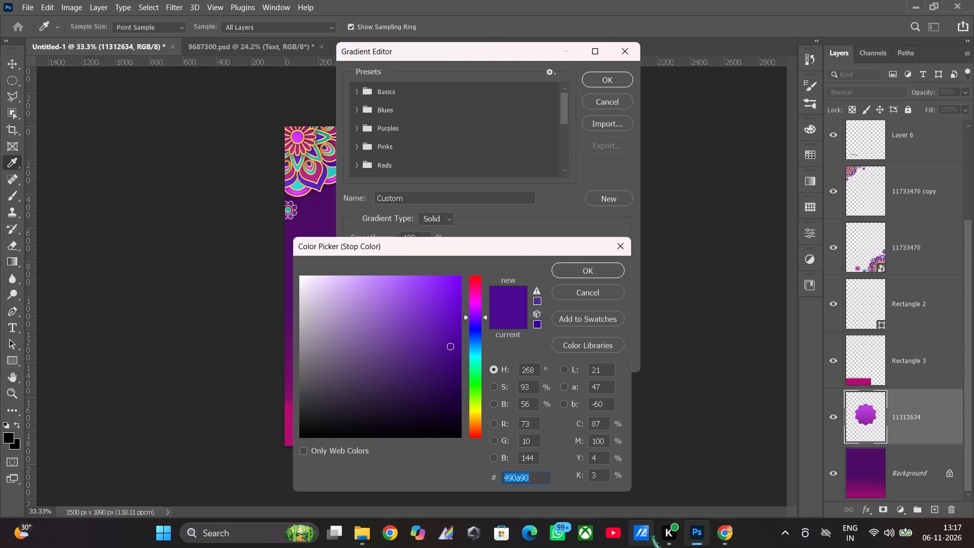
left_click(288, 420)
left_click(587, 267)
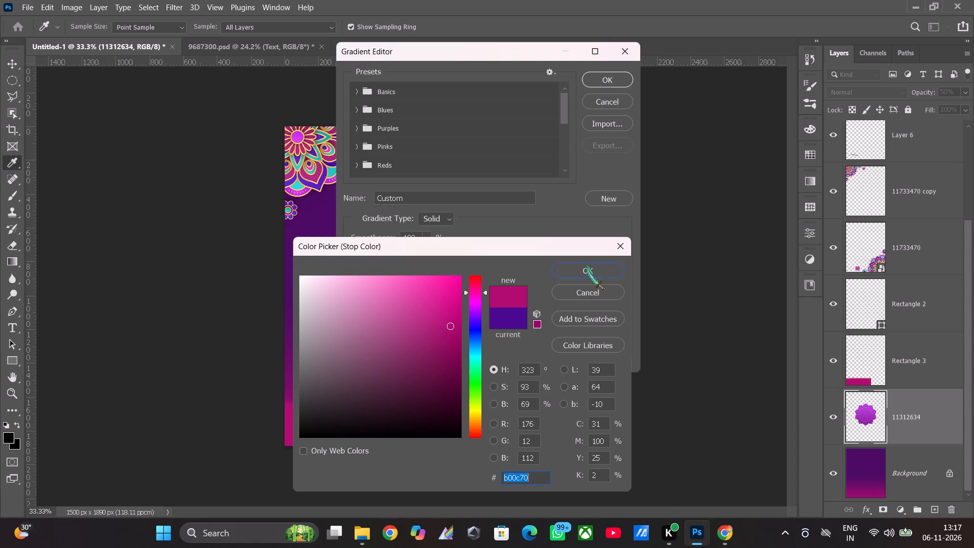
left_click_drag(527, 286, 487, 280)
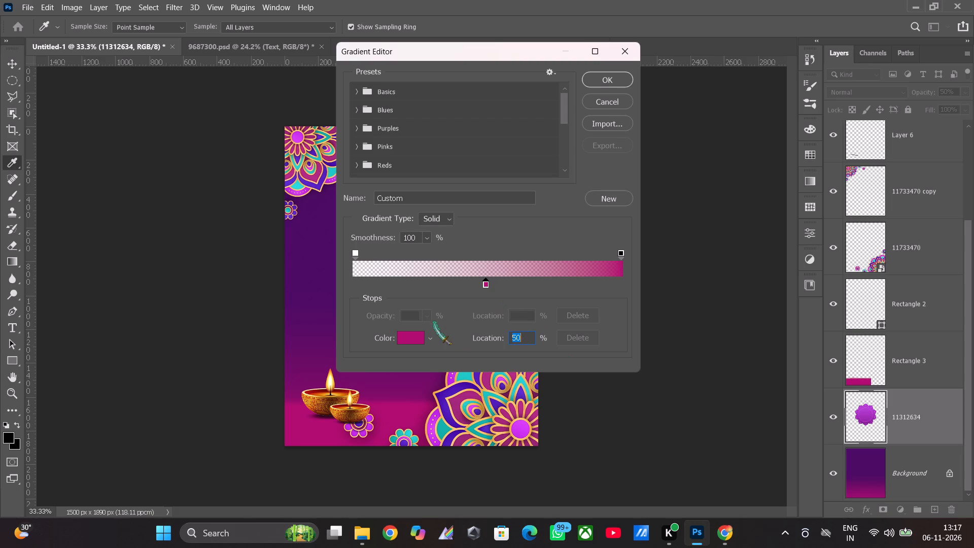
left_click(620, 253)
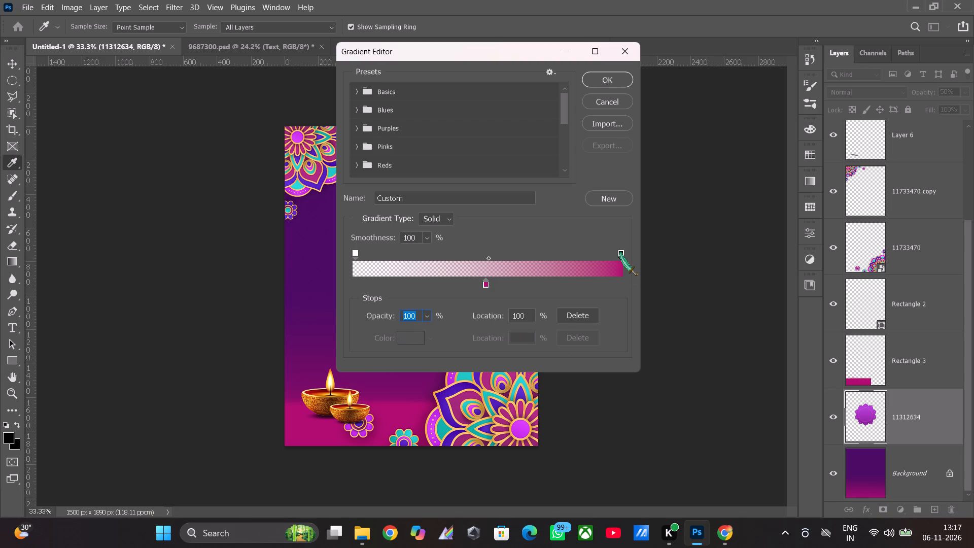
left_click(621, 252)
left_click(623, 83)
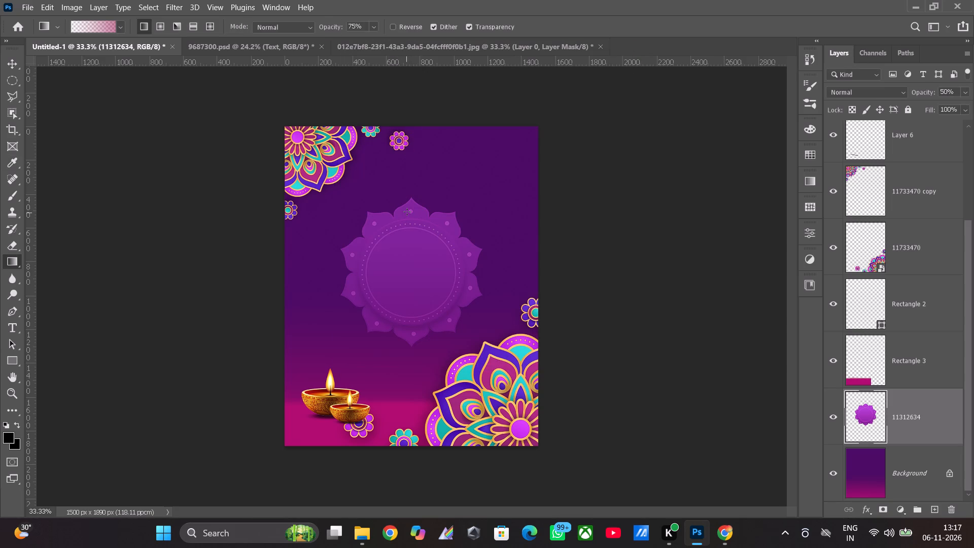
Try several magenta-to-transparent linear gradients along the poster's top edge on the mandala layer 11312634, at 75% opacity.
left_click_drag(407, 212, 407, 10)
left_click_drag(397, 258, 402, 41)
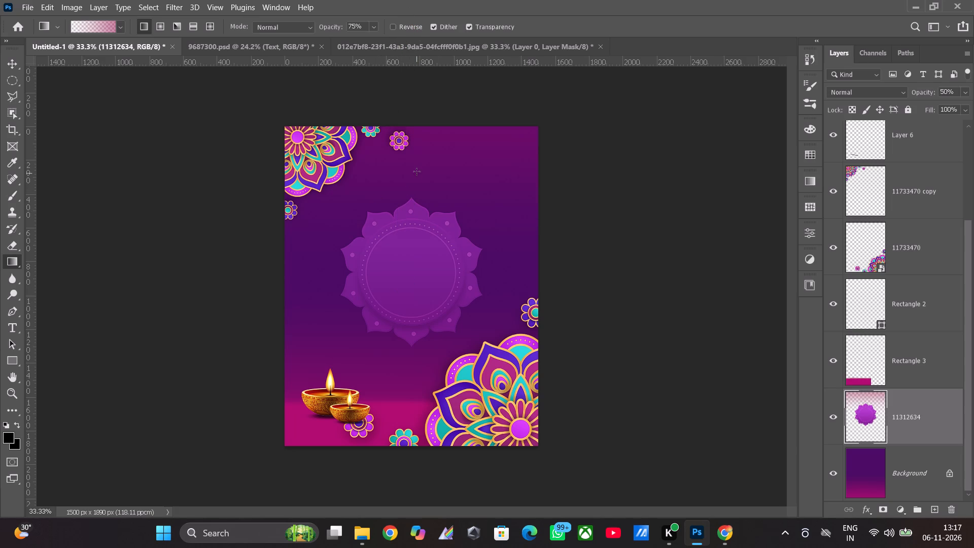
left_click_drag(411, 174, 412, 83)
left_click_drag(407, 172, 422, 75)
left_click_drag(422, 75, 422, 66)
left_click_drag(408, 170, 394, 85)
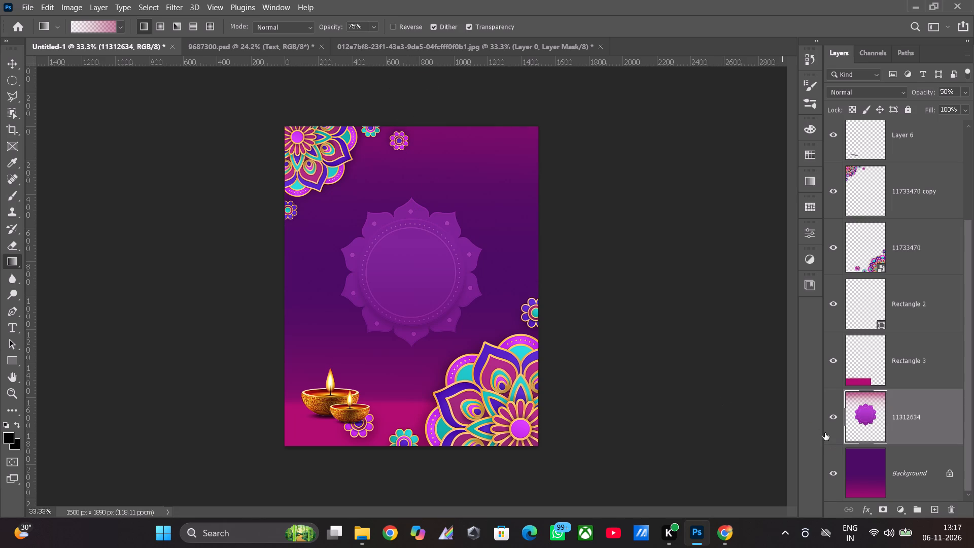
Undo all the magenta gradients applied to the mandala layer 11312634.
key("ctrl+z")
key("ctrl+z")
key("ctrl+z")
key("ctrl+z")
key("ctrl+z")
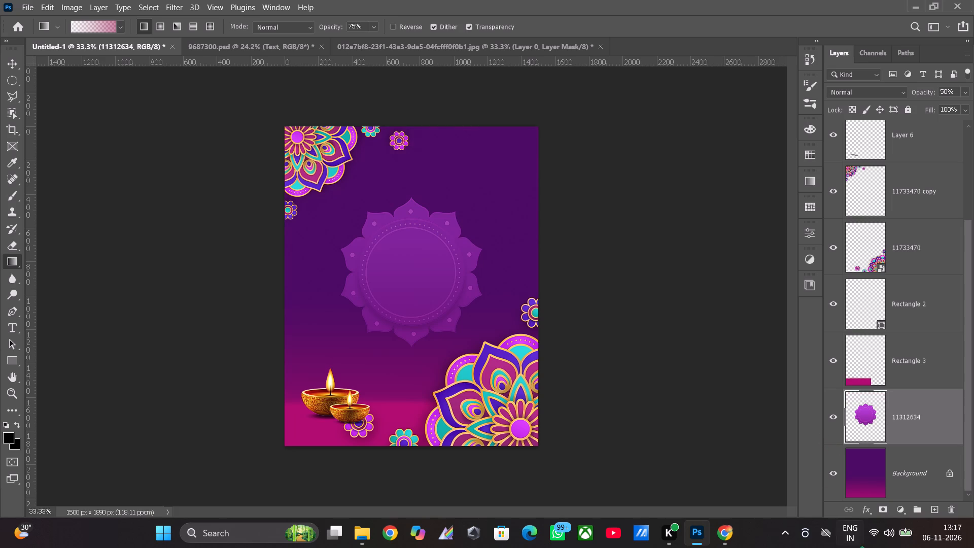
Create a new empty layer directly above the Background layer.
left_click(885, 481)
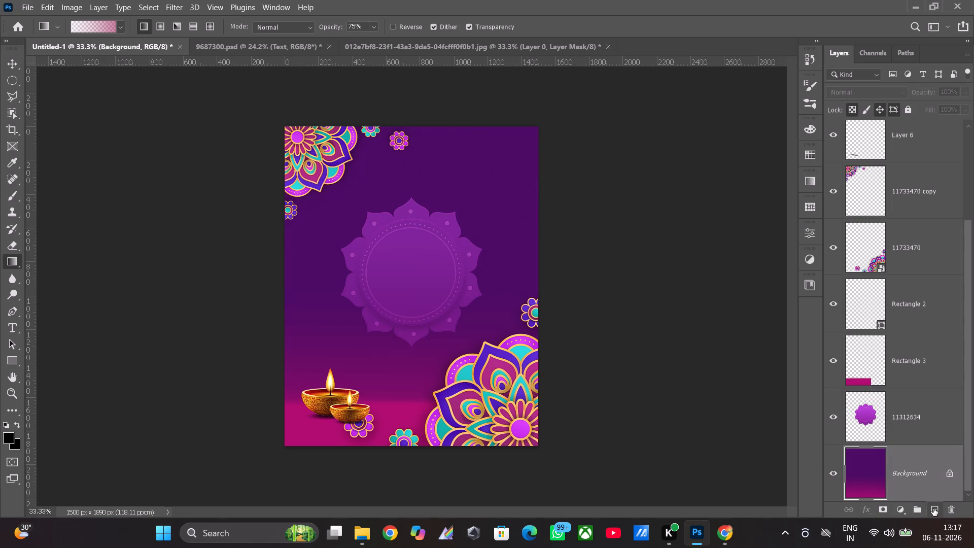
left_click(933, 508)
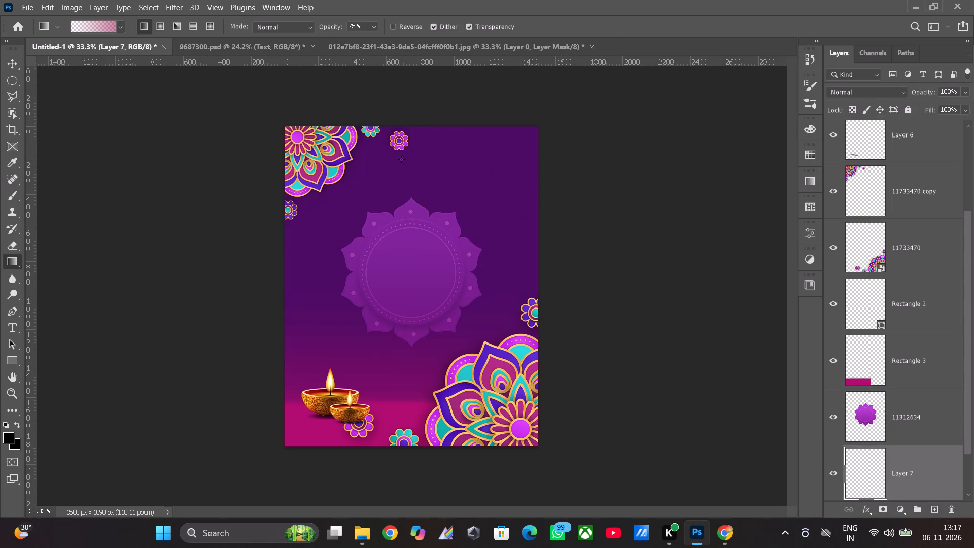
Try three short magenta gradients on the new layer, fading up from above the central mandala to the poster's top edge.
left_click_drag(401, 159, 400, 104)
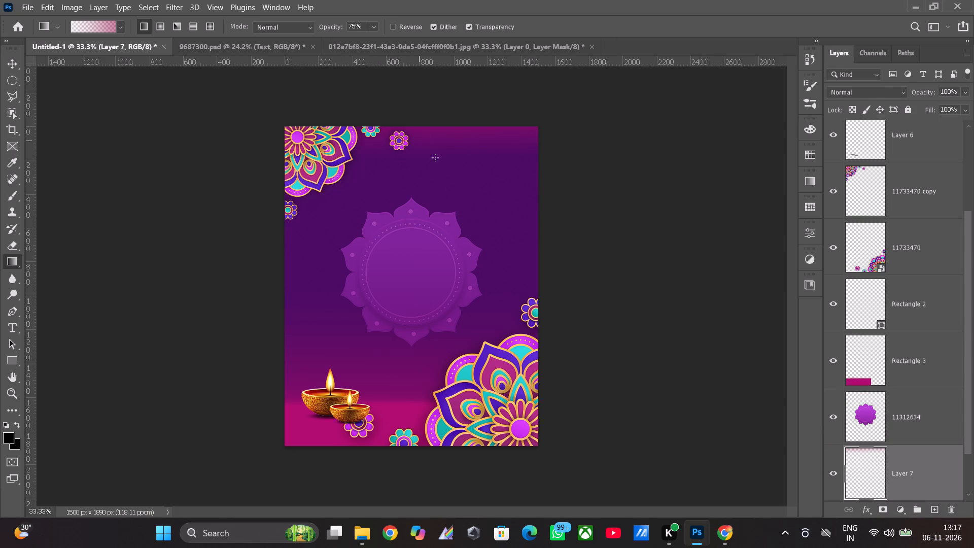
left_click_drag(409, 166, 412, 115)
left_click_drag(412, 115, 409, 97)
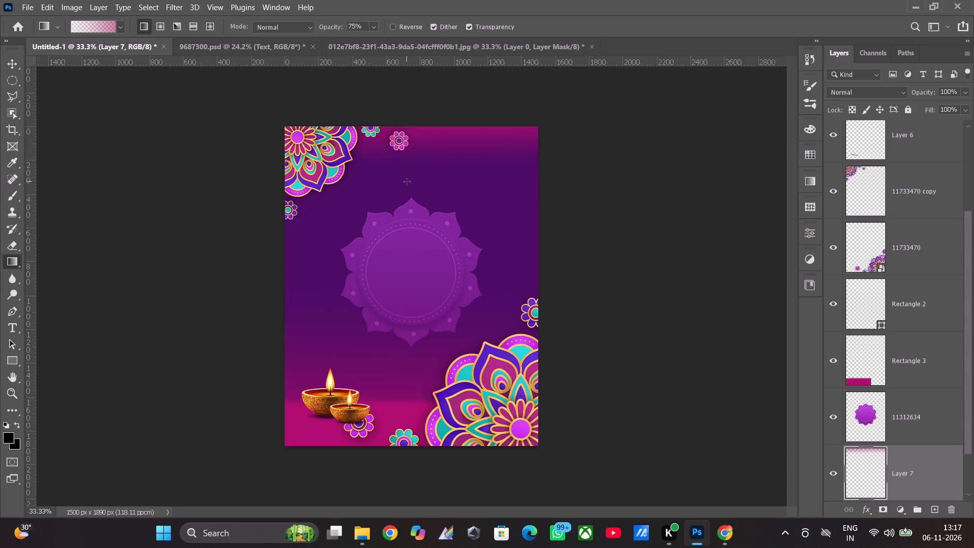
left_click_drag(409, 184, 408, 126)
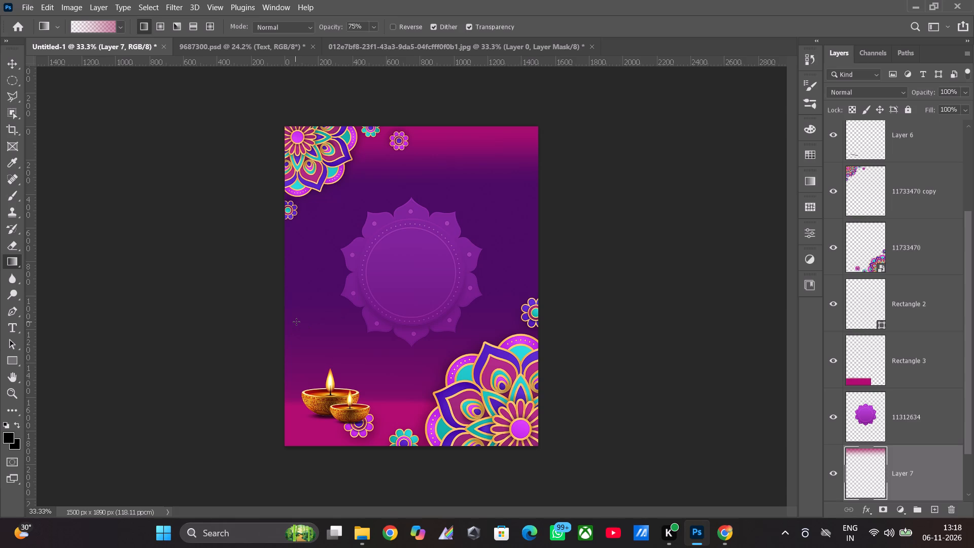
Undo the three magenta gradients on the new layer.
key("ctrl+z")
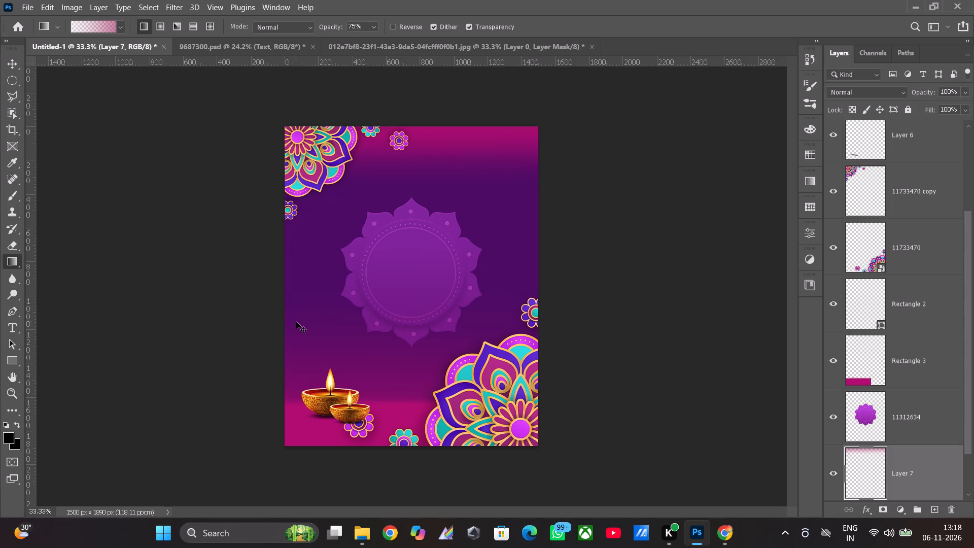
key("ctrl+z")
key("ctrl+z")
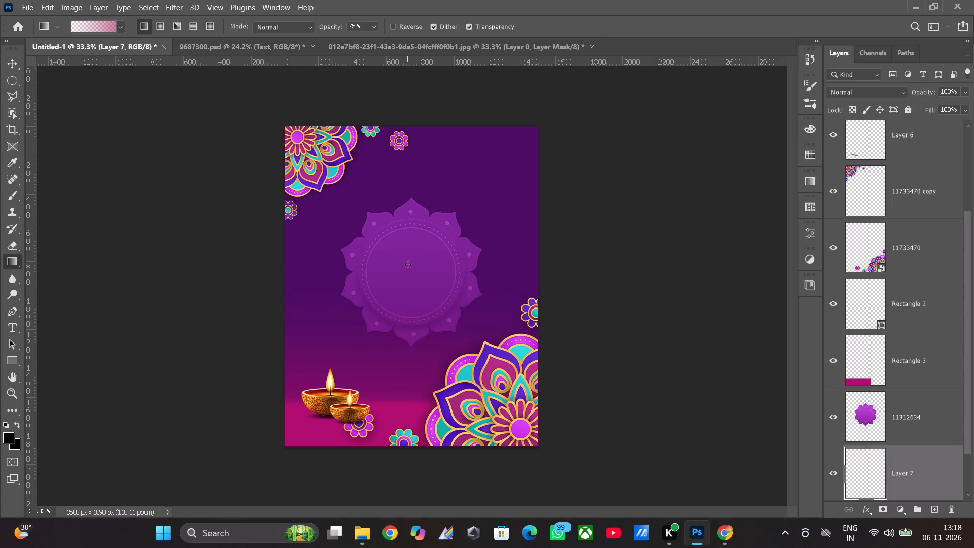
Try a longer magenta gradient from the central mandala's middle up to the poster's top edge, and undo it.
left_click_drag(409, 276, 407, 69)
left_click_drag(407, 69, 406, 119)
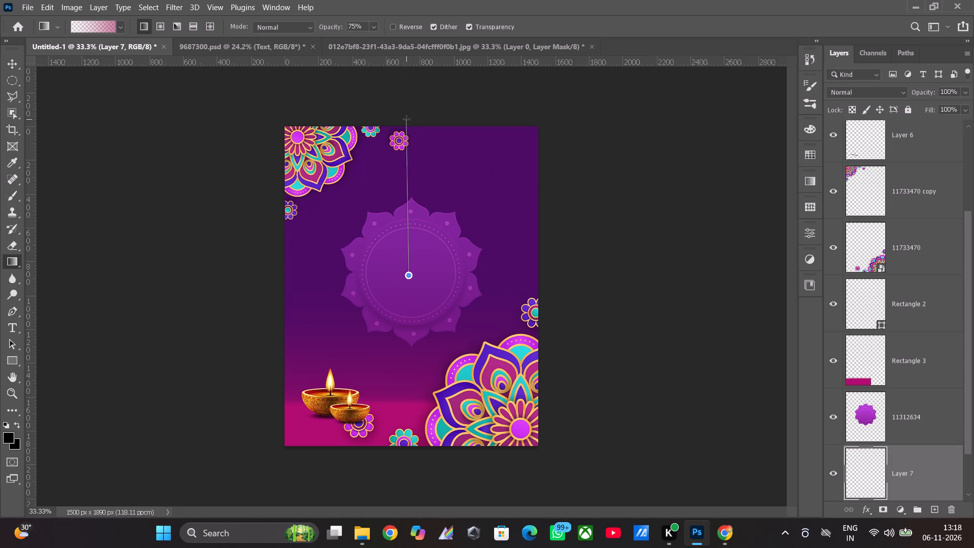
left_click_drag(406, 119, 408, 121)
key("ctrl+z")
Apply a soft magenta gradient on the new layer from just above the central mandala to well beyond the poster's top edge.
left_click_drag(410, 190, 416, 67)
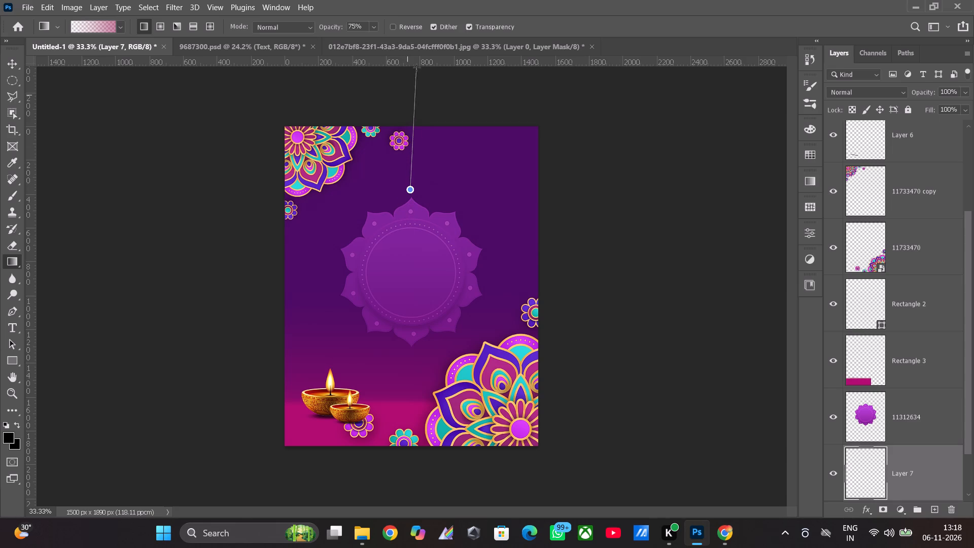
left_click_drag(416, 67, 411, 38)
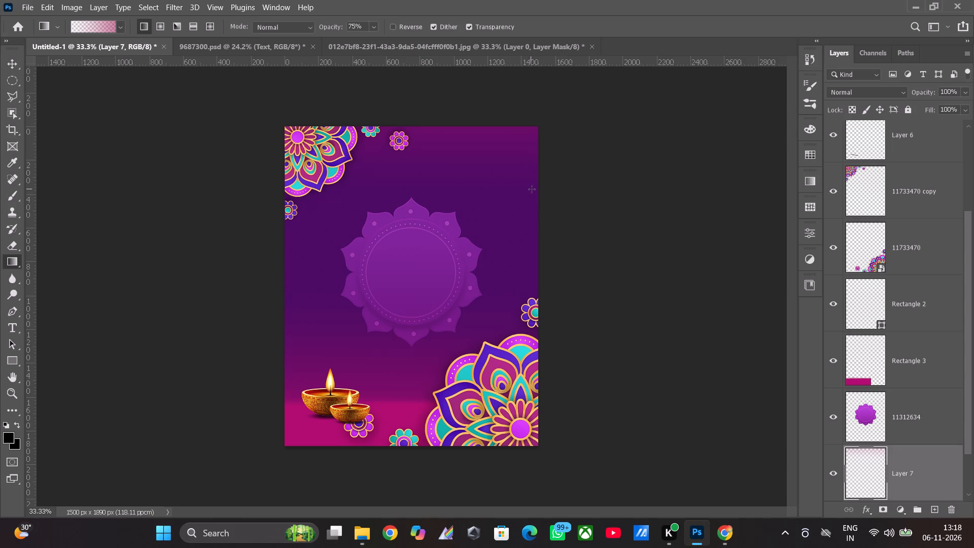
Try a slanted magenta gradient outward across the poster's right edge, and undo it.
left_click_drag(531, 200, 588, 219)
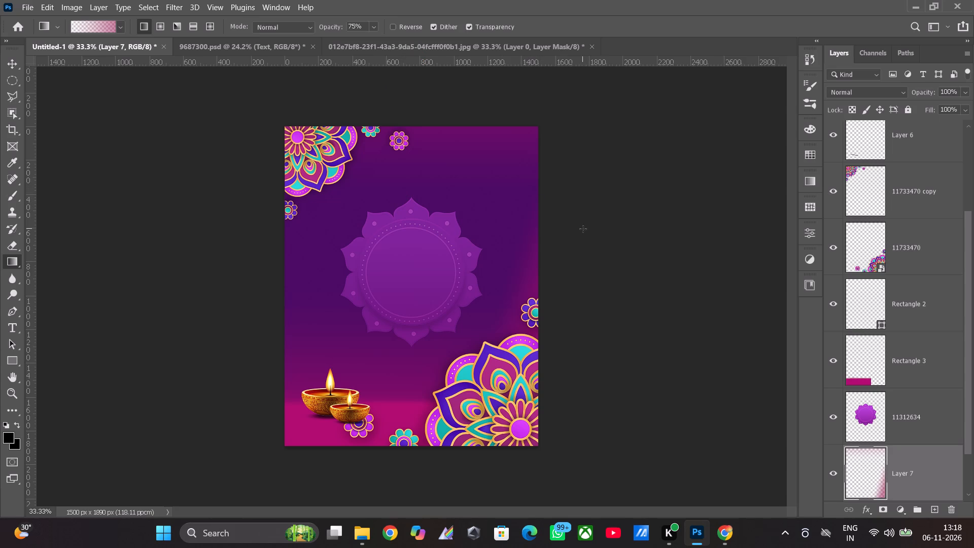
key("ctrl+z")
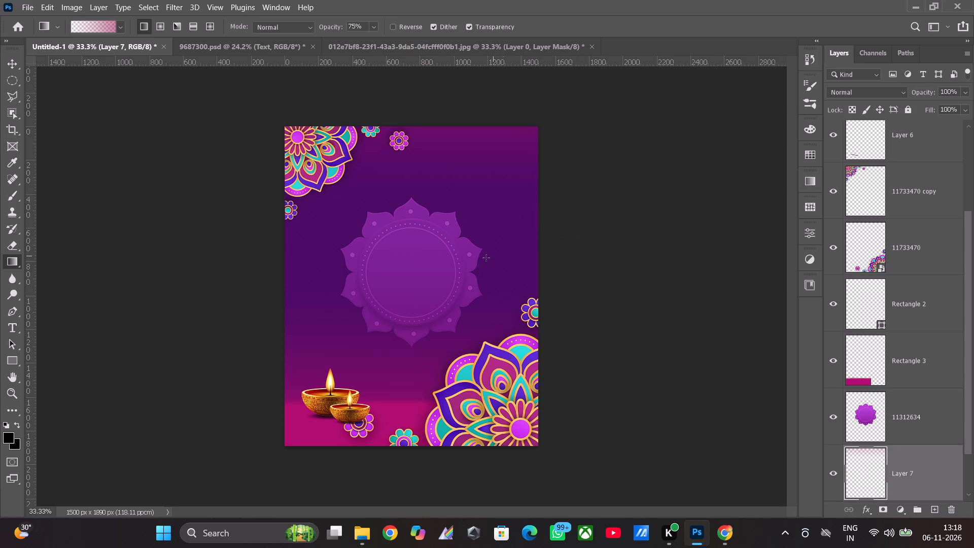
Apply a horizontal magenta gradient on the new layer from the central mandala's right side to beyond the poster's right edge.
left_click_drag(478, 267, 569, 267)
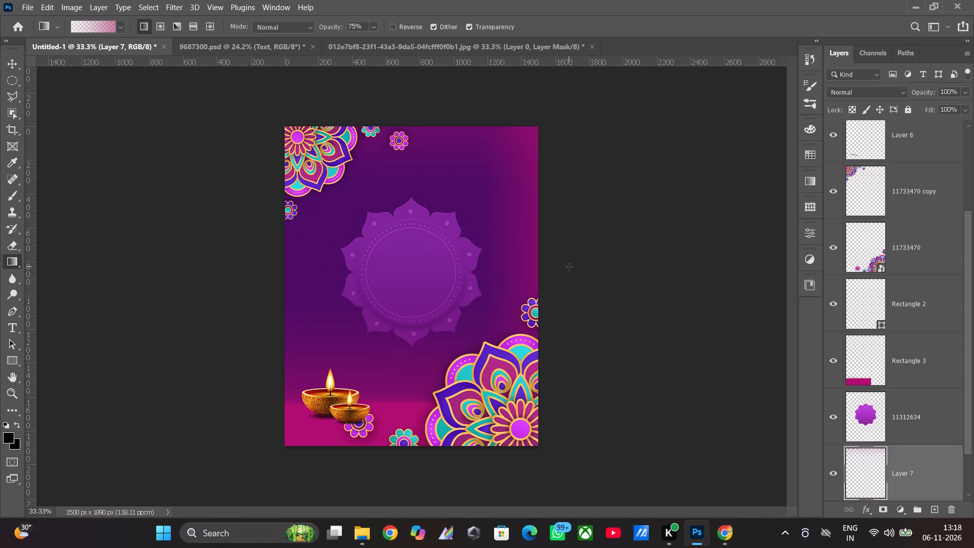
Undo the horizontal magenta gradient at the poster's right edge.
key("ctrl+z")
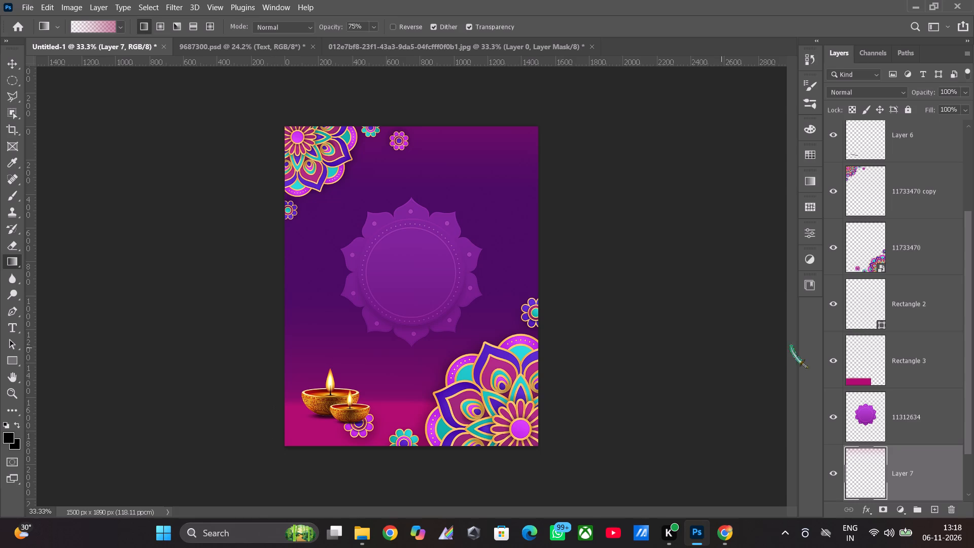
Compare the poster with the reference Diwali design in 9687300.psd, with the central mandala layer selected.
left_click(859, 467)
left_click(856, 419)
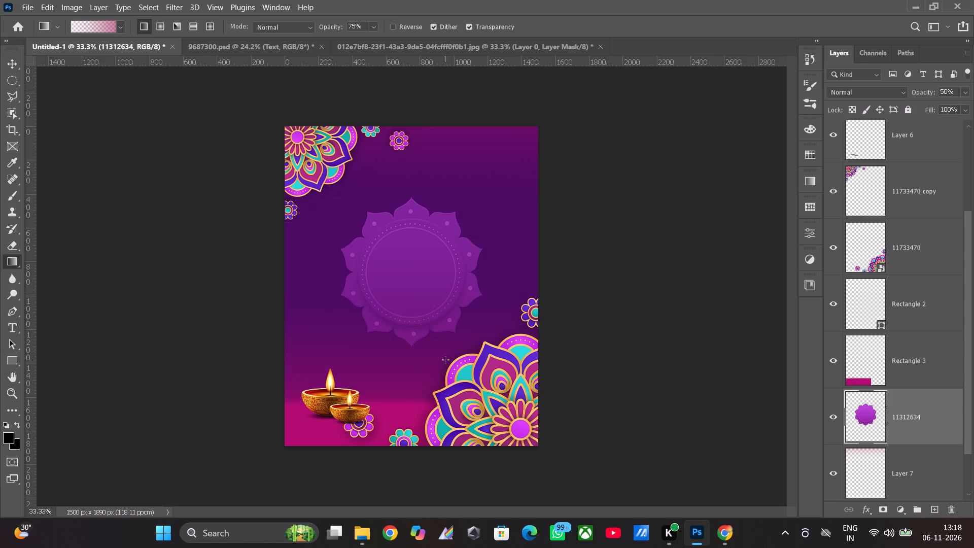
left_click(235, 47)
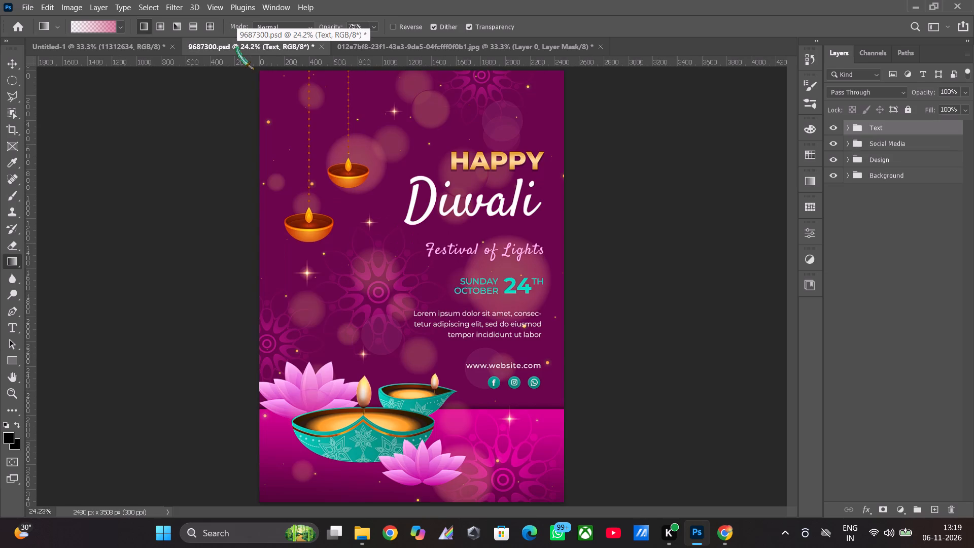
left_click(111, 42)
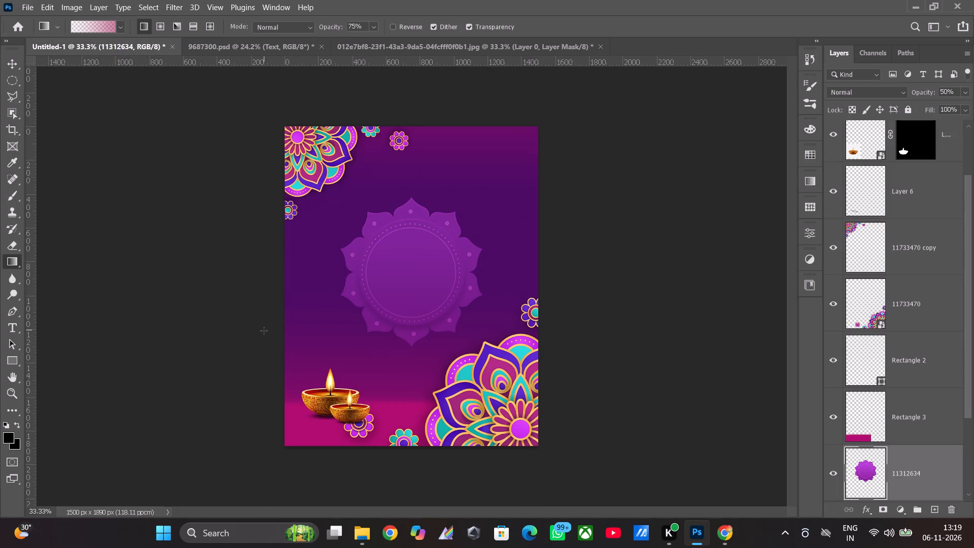
left_click(285, 46)
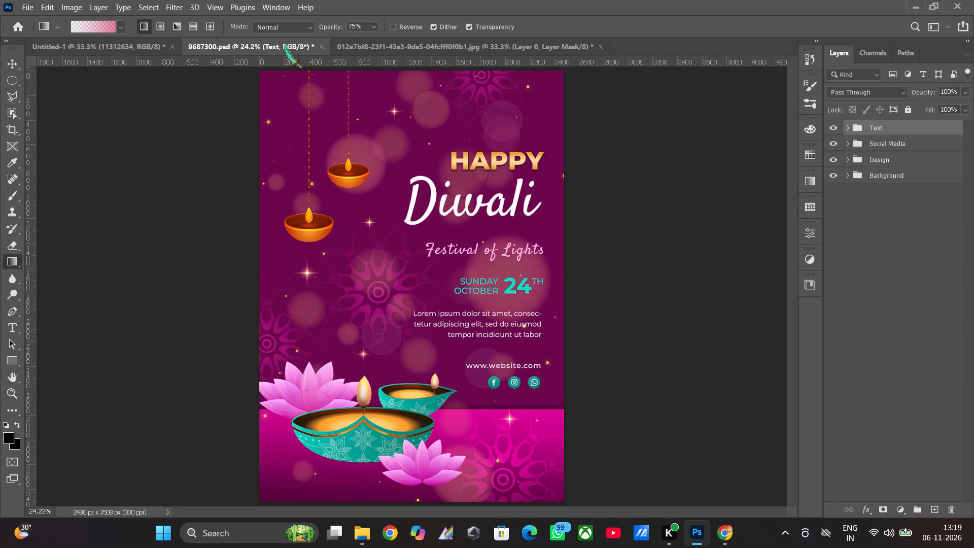
left_click(150, 51)
left_click(136, 48)
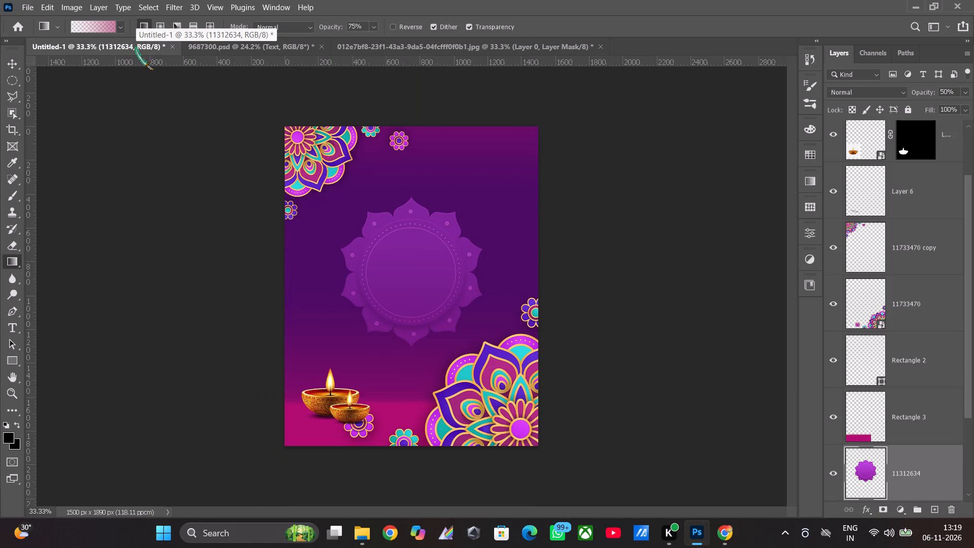
left_click(215, 48)
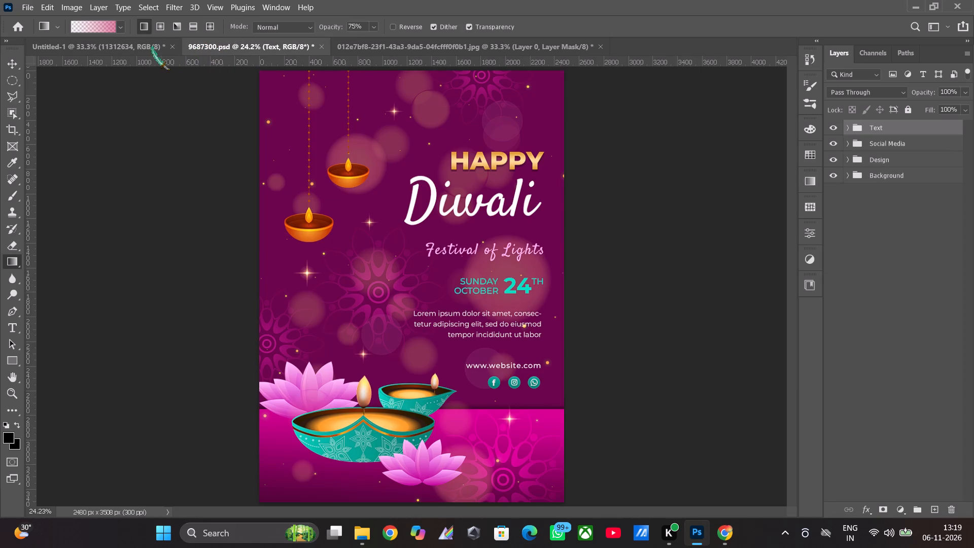
left_click(113, 48)
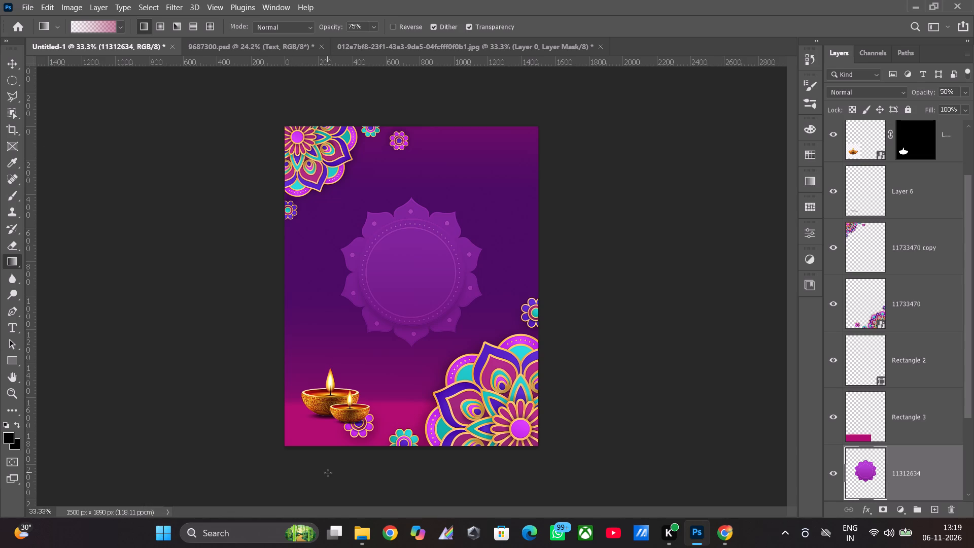
Start quitting Photoshop and save the cut-out diya document to Downloads on the computer as diwali draft in PSD format with Maximize Compatibility.
left_click(953, 2)
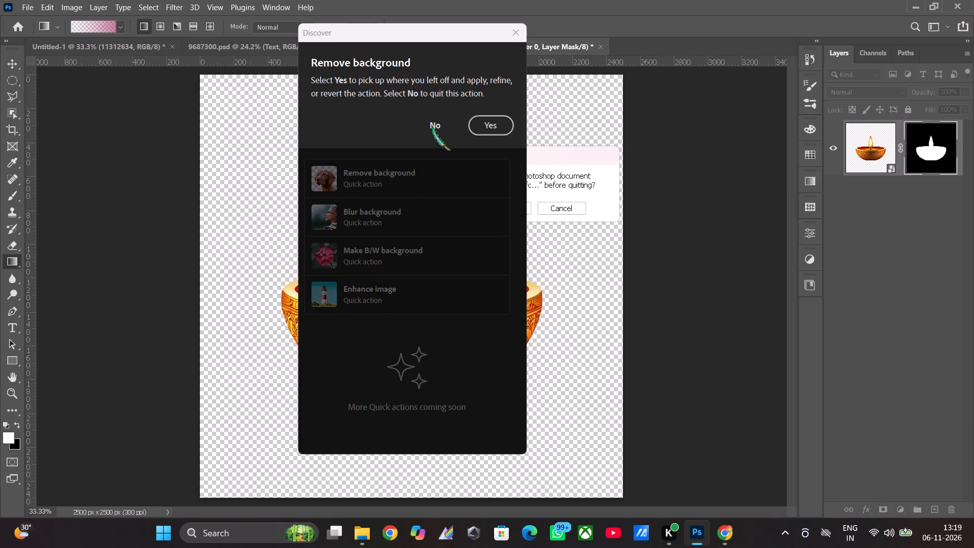
left_click(435, 125)
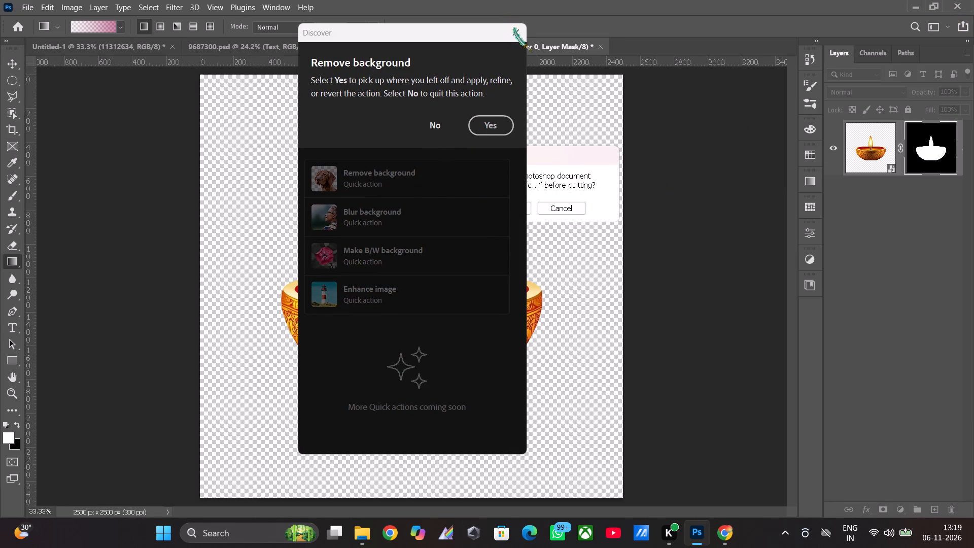
left_click(517, 32)
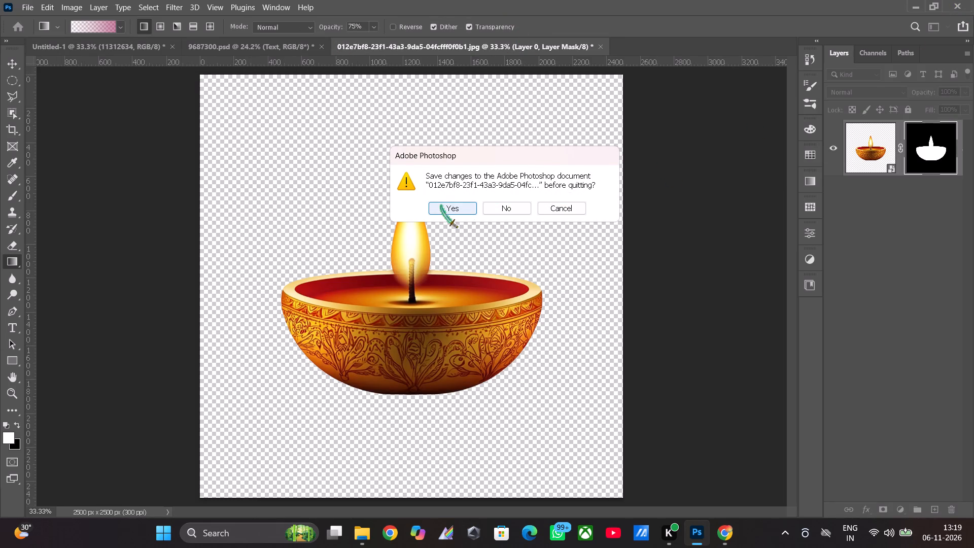
left_click(441, 205)
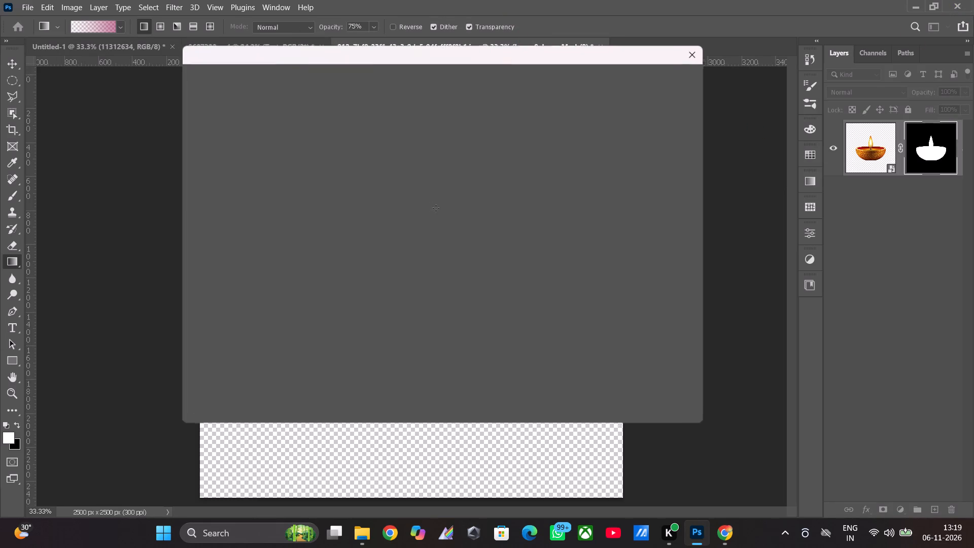
left_click(530, 358)
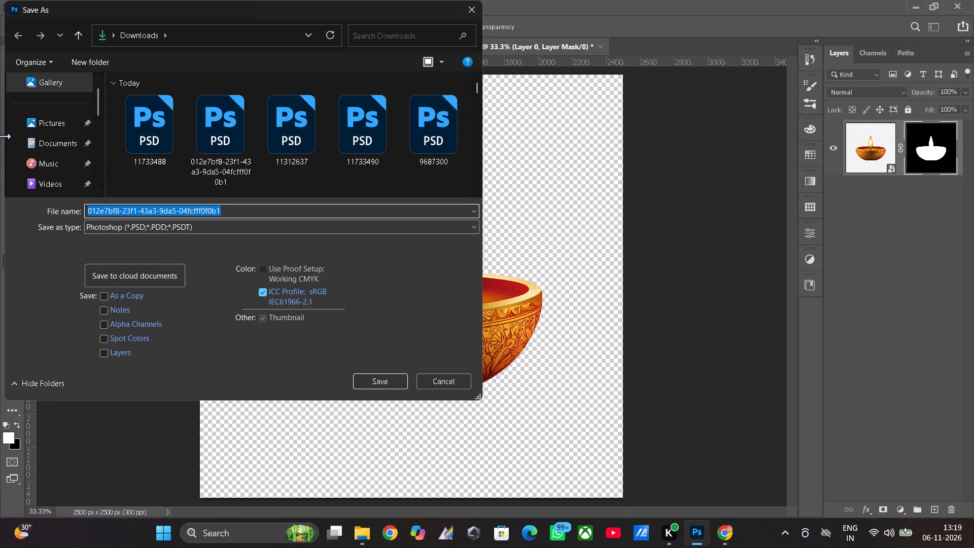
scroll(48, 154, "down", 2)
scroll(48, 142, "up", 1)
left_click(61, 113)
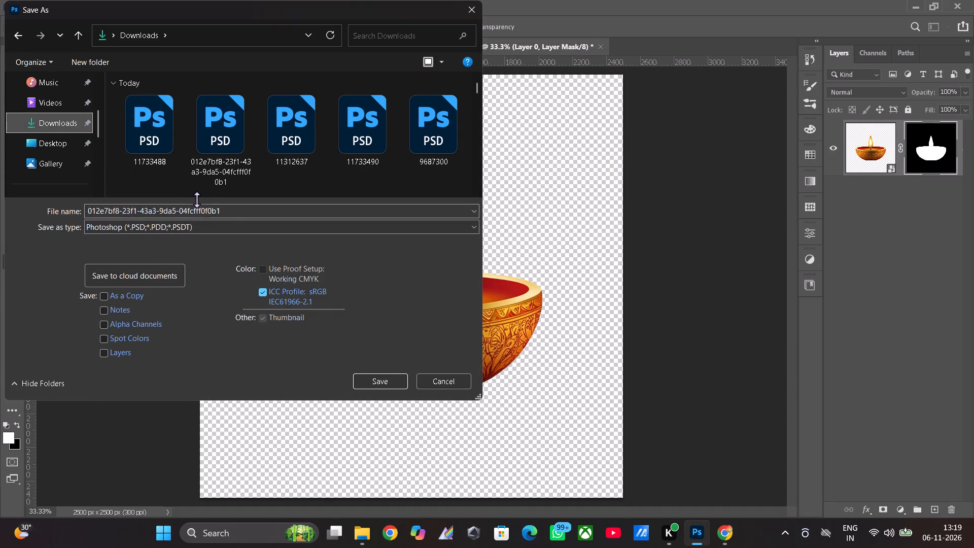
left_click_drag(228, 215, 67, 202)
key("BackSpace")
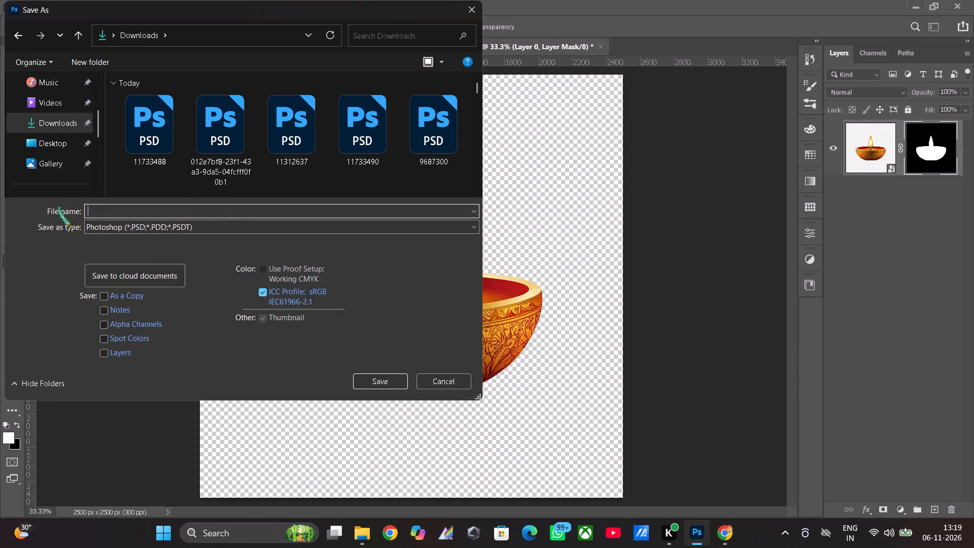
type("diwali")
key("space")
type("draft")
left_click(387, 384)
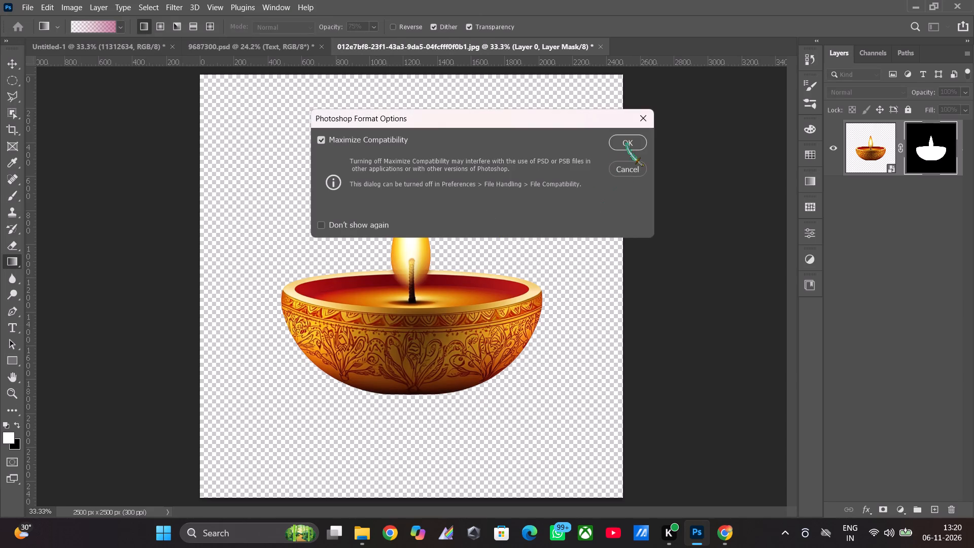
left_click(628, 141)
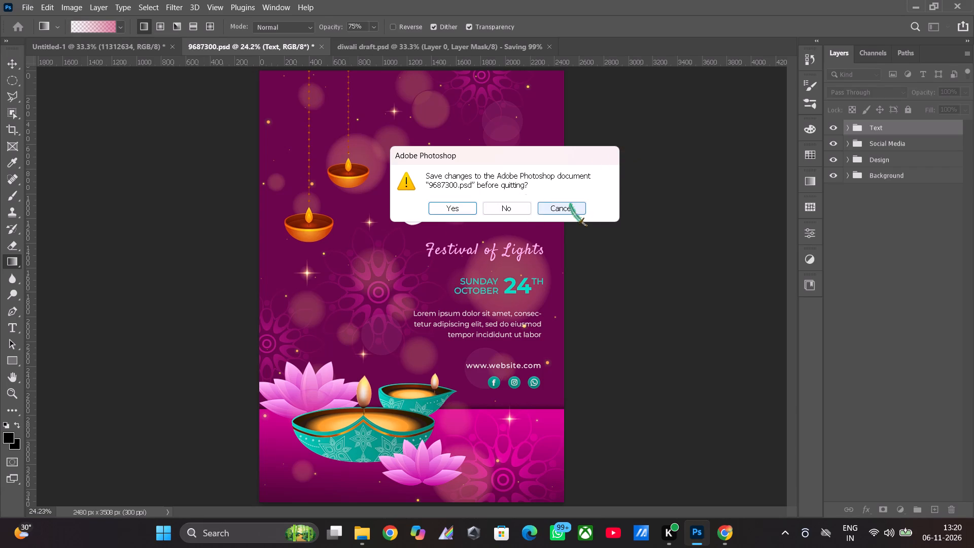
Save the changes to the reference design 9687300.psd before quitting.
left_click(463, 211)
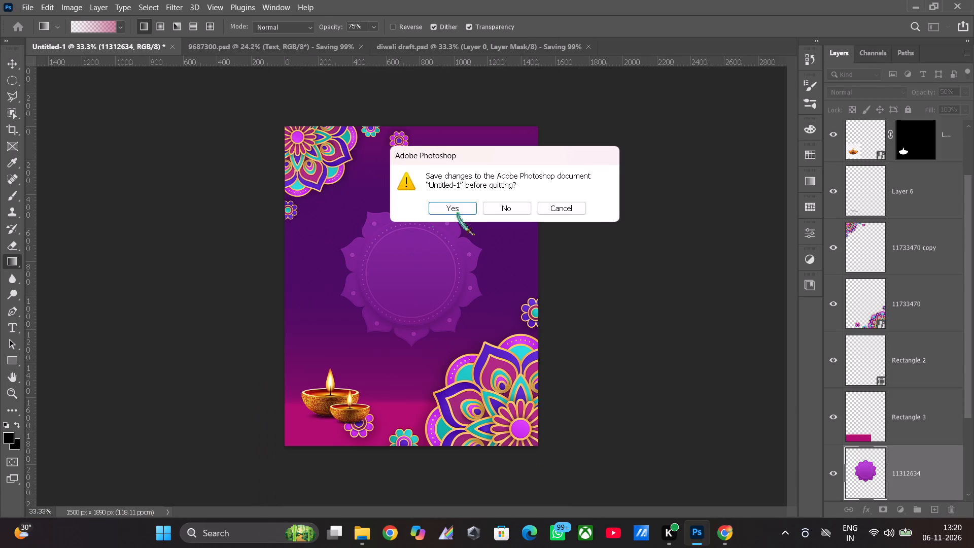
Save the untitled poster to Downloads on the computer as diwali draft mzin in PSD format with Maximize Compatibility, completing the quit.
left_click(462, 205)
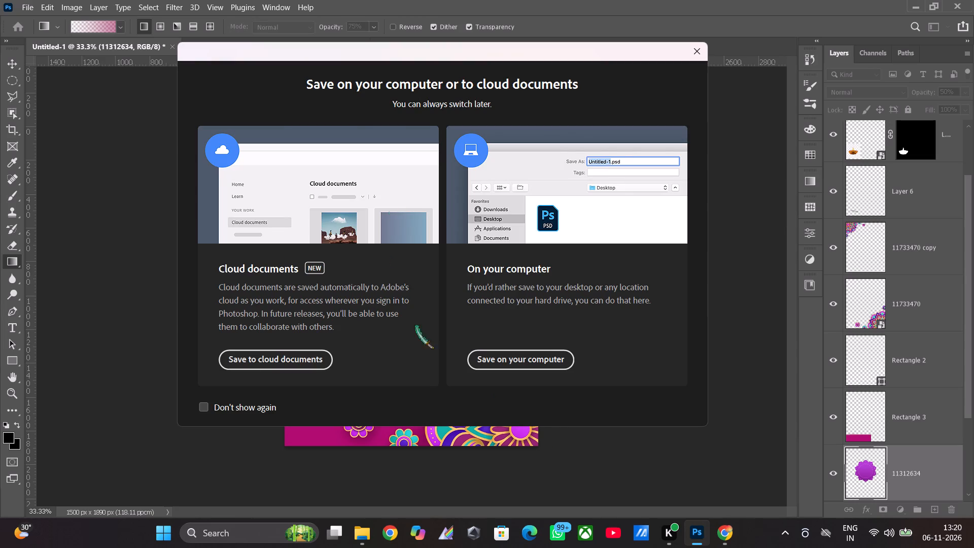
left_click(529, 357)
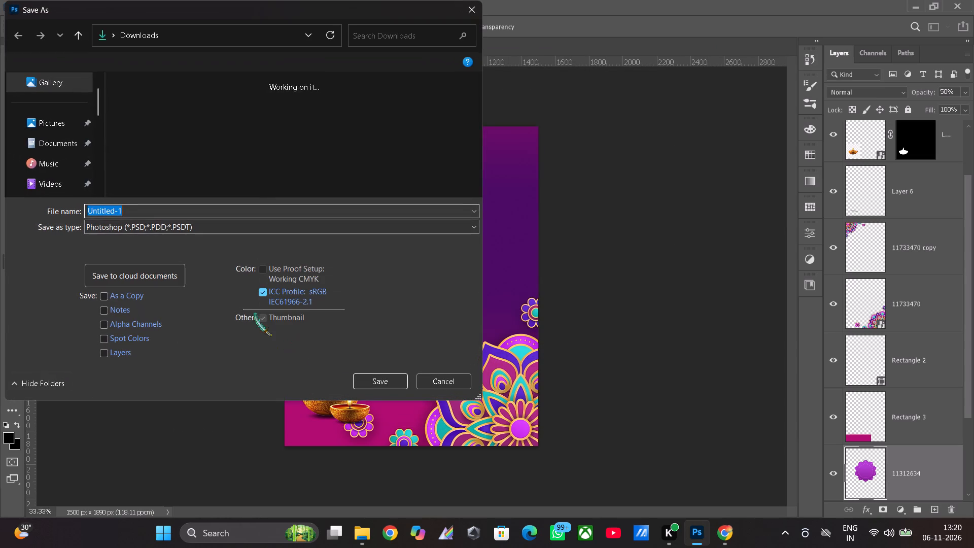
key("BackSpace")
key("BackSpace")
type("diwali draft")
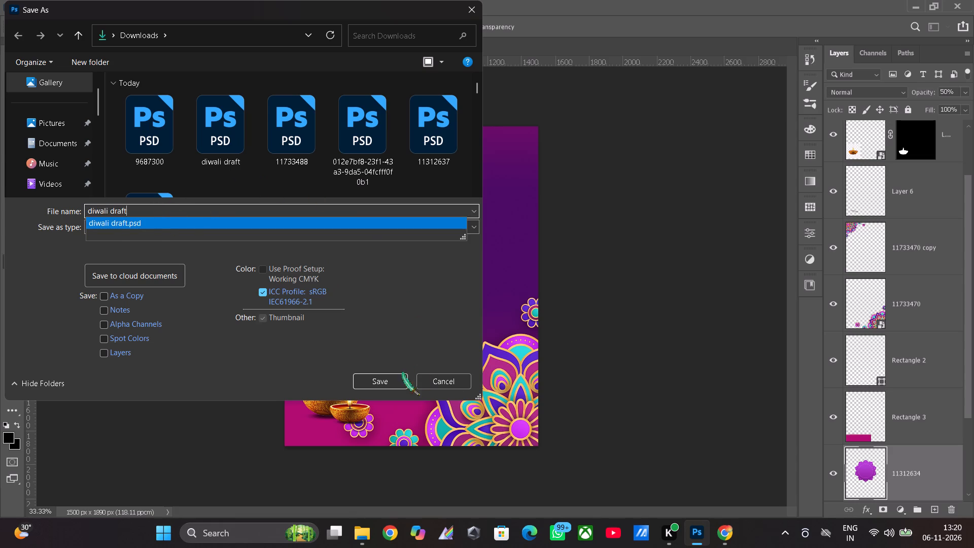
left_click_drag(393, 382, 389, 389)
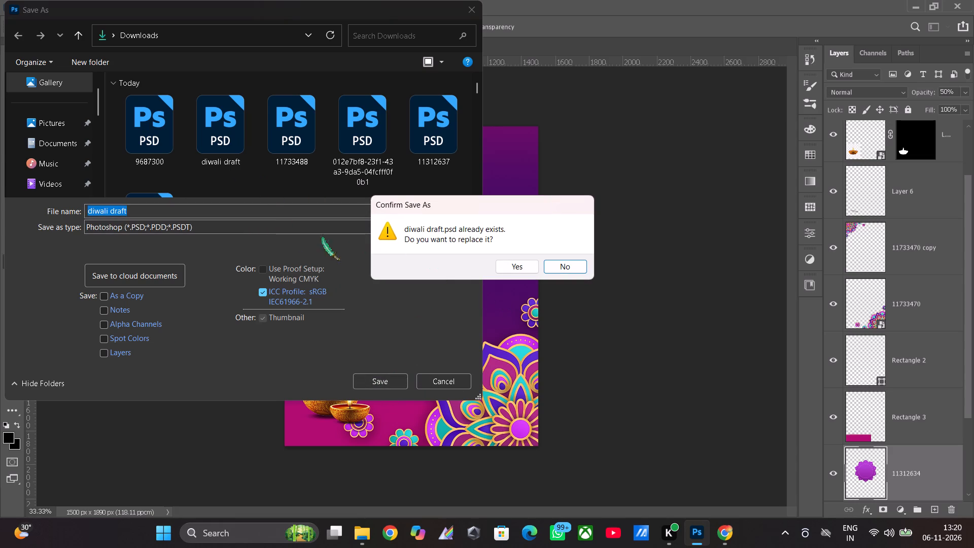
left_click(265, 208)
left_click(566, 268)
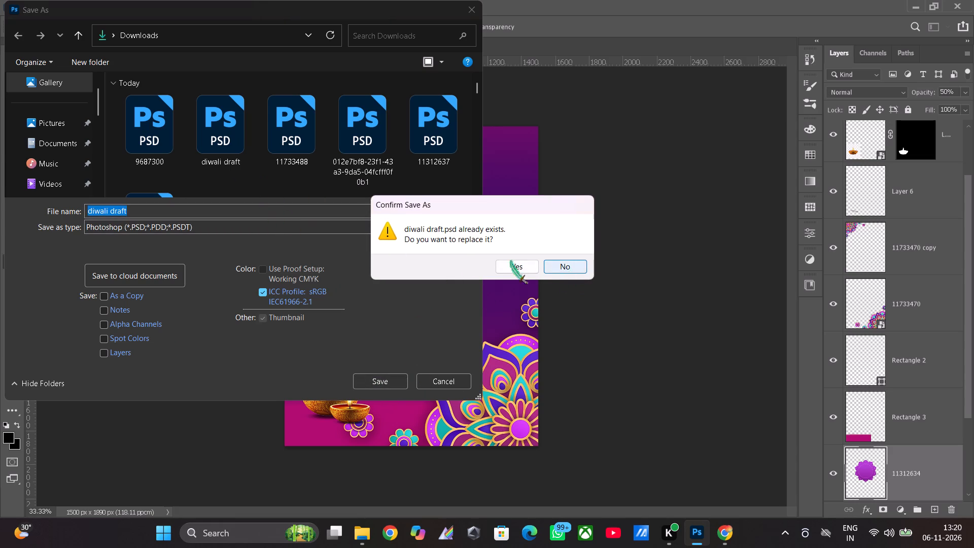
left_click(184, 215)
left_click(183, 215)
left_click(183, 214)
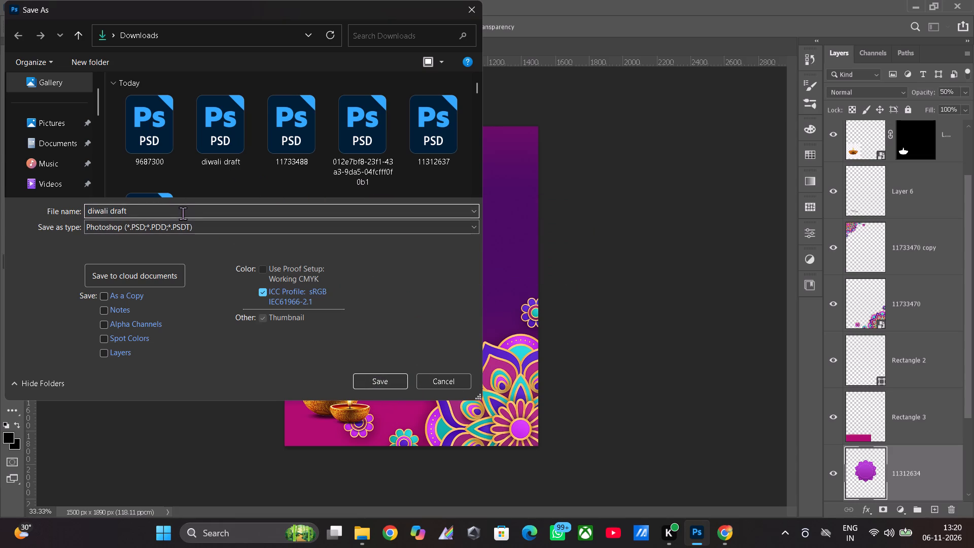
key("space")
type("mzin")
left_click(391, 389)
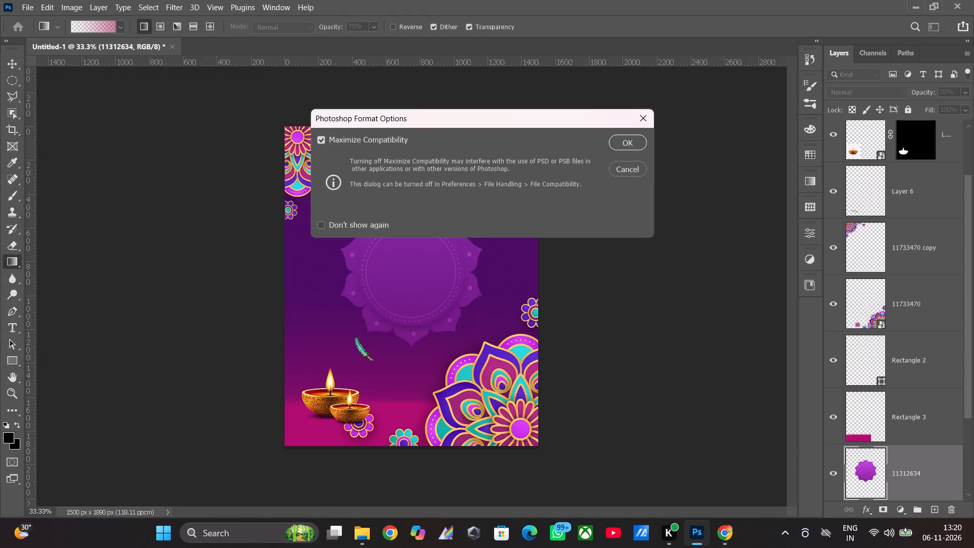
left_click(626, 145)
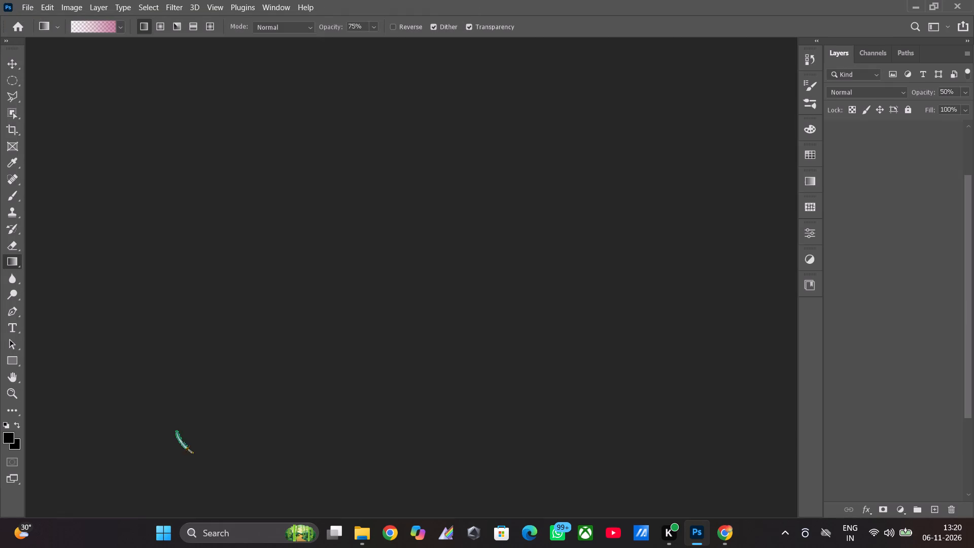